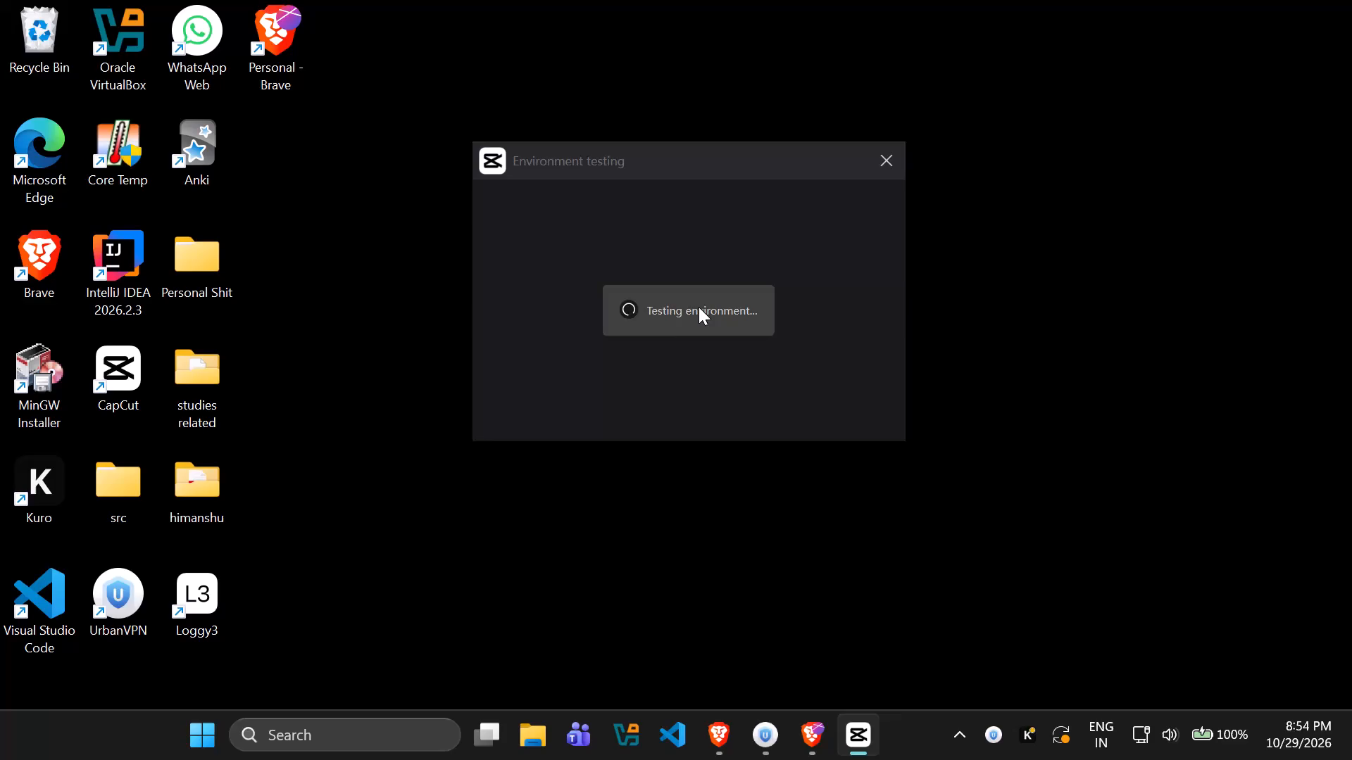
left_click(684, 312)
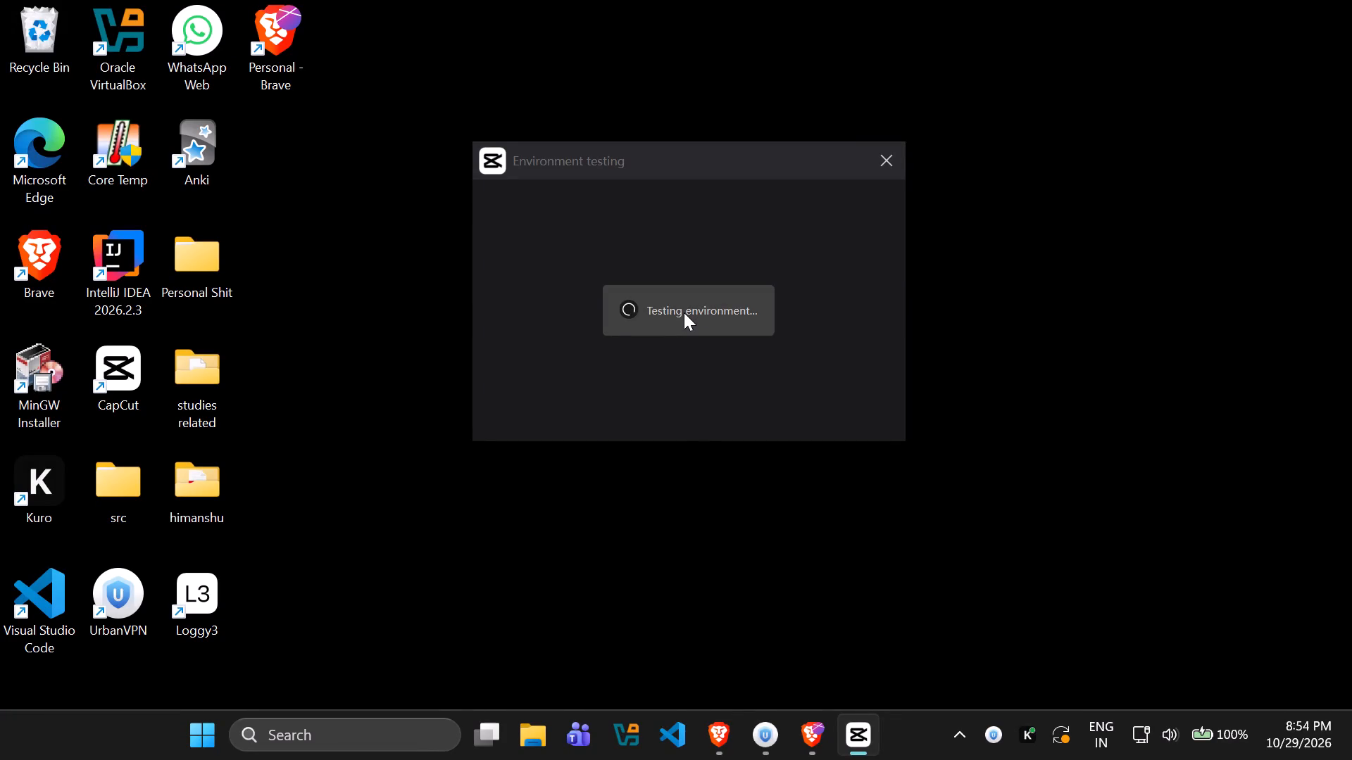
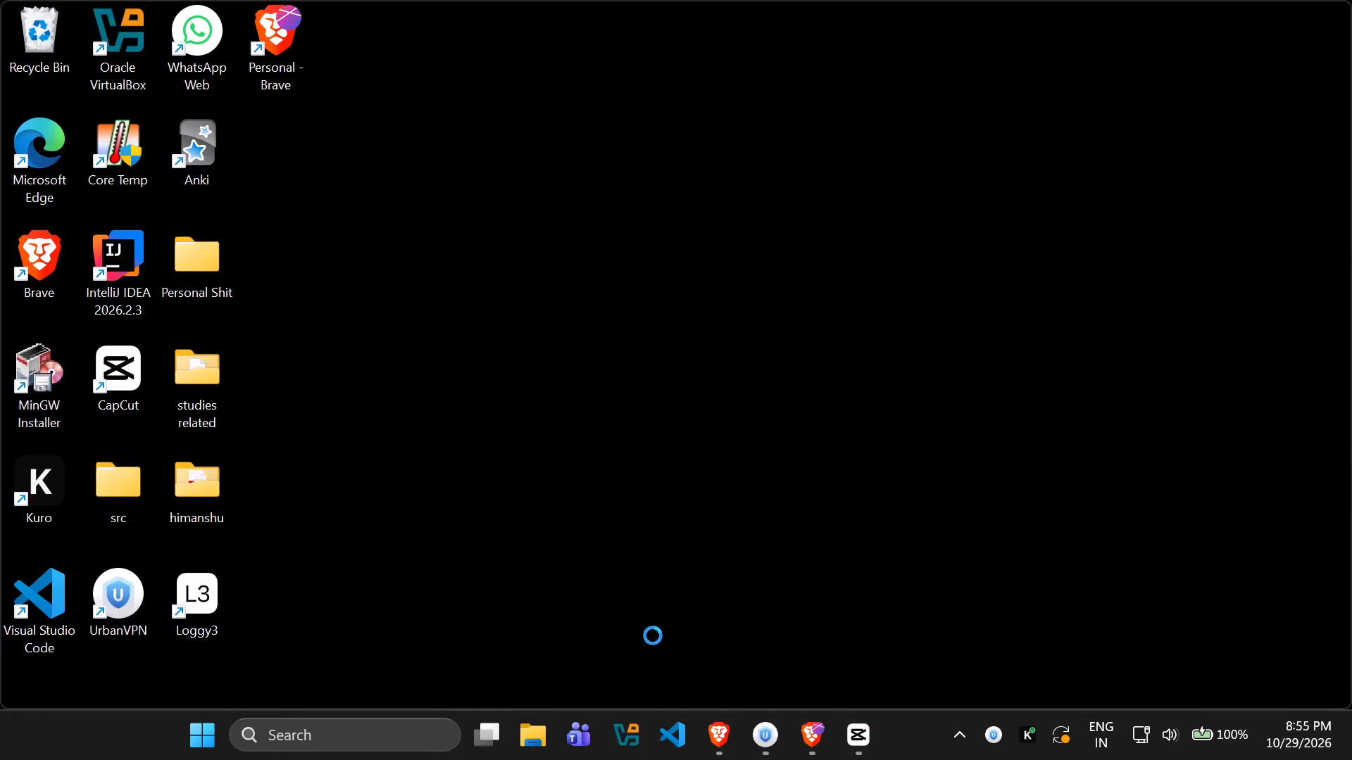
Dismiss the version update window.
scroll(625, 411, "down", 6)
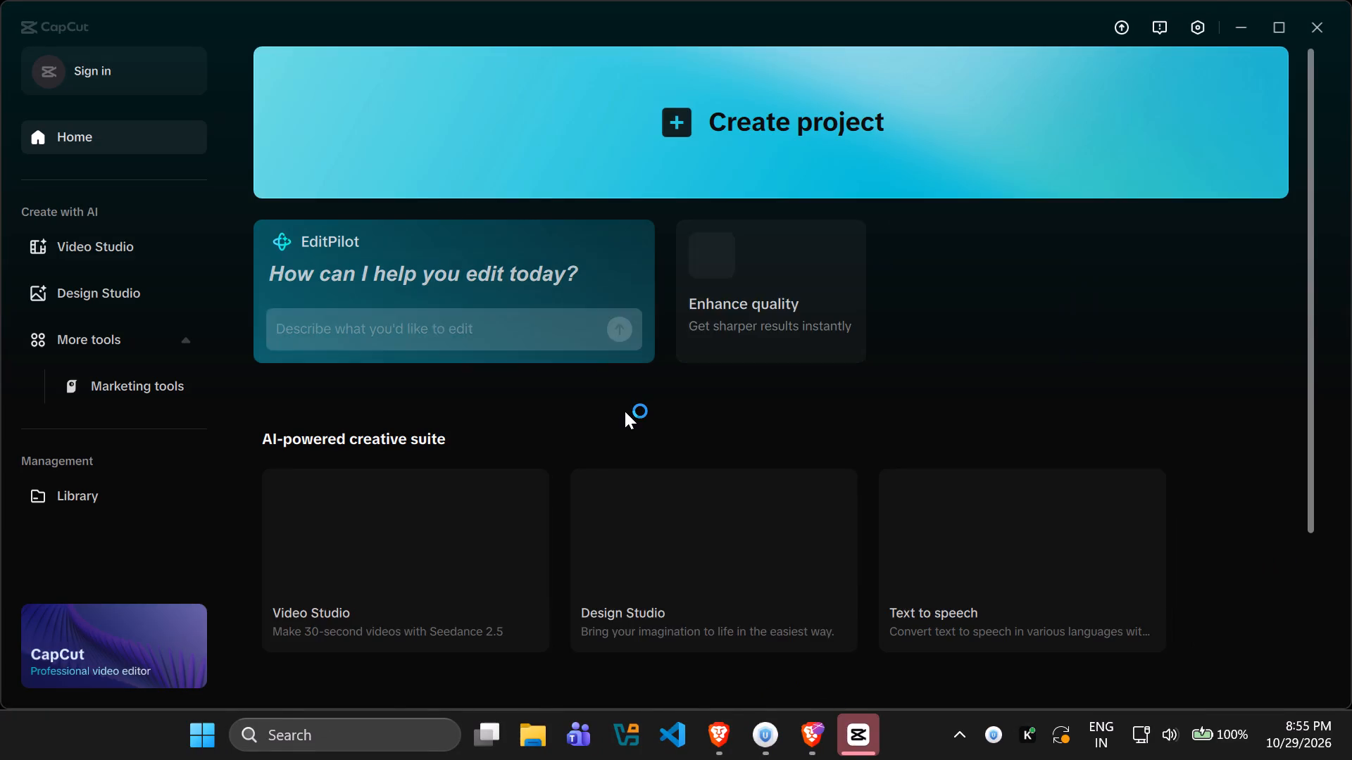
scroll(534, 435, "down", 9)
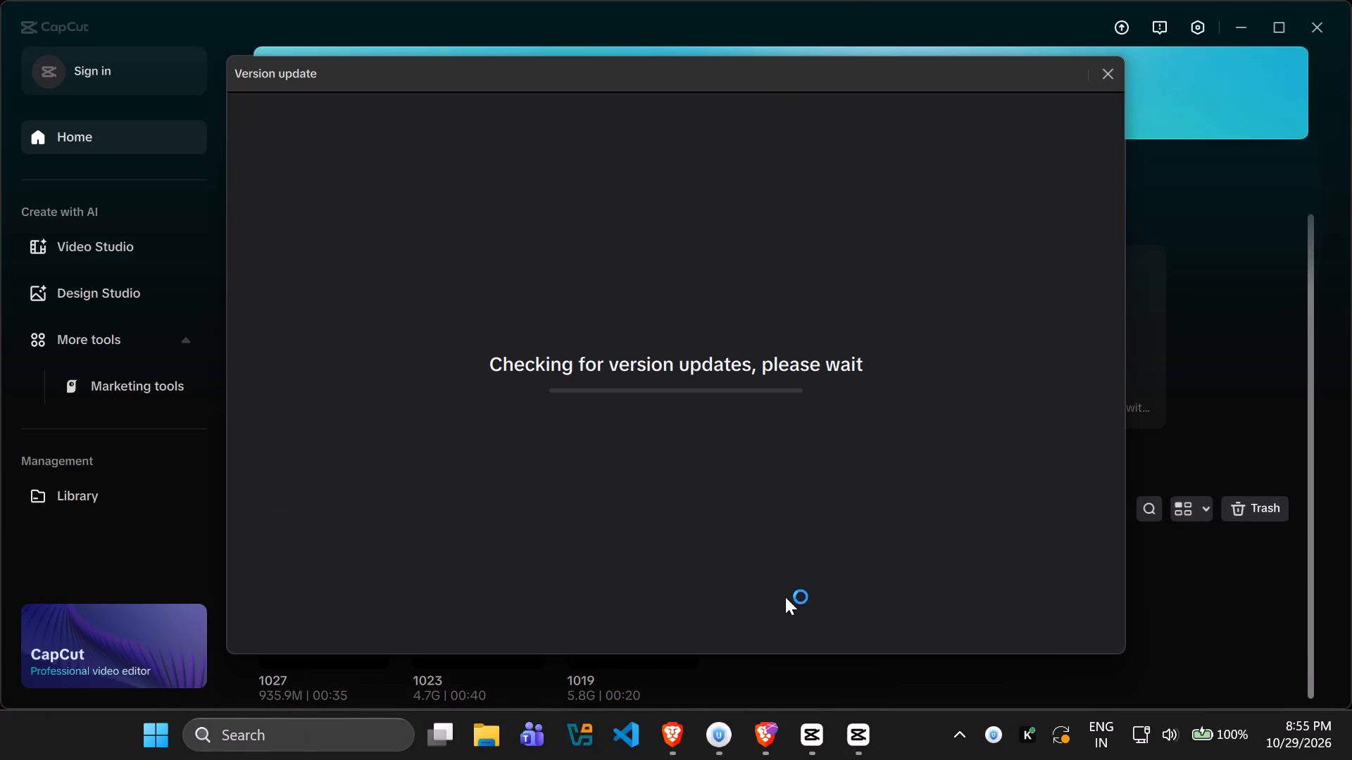
left_click(1102, 72)
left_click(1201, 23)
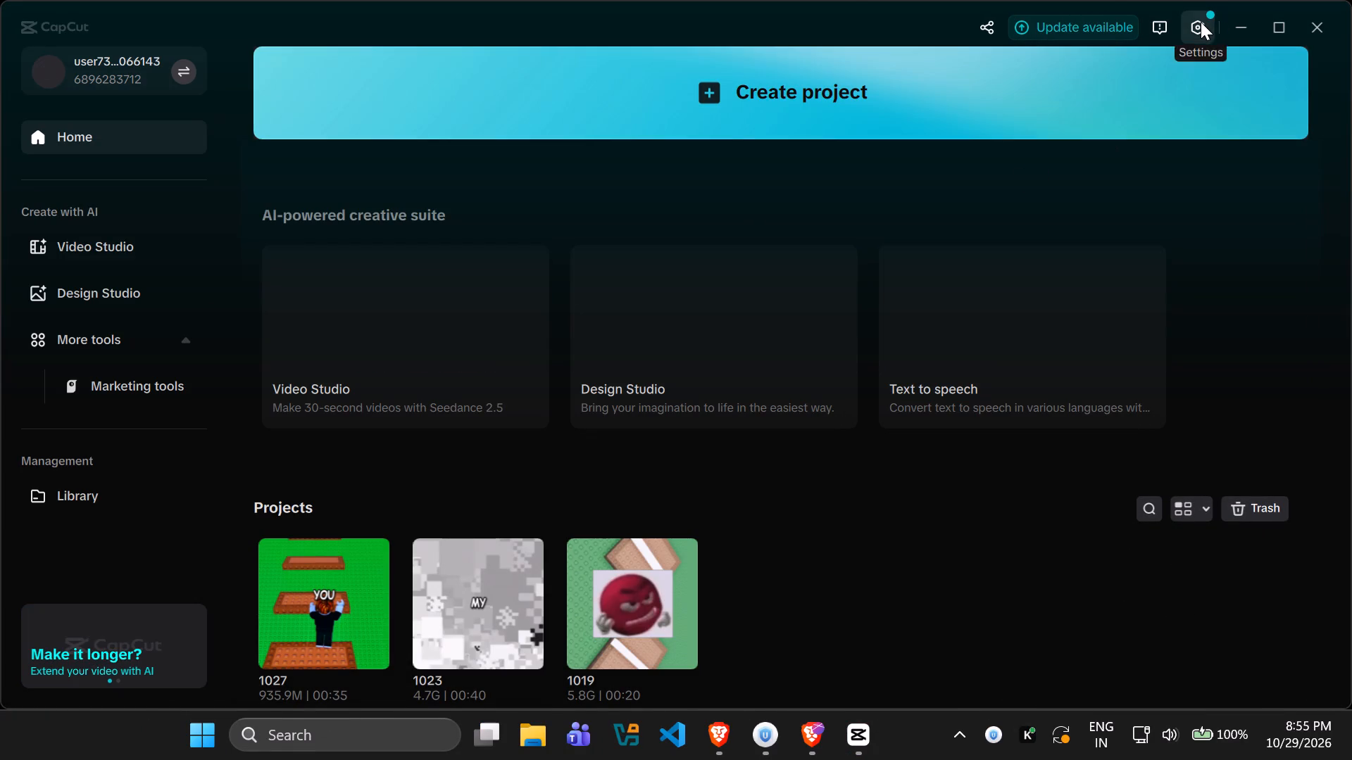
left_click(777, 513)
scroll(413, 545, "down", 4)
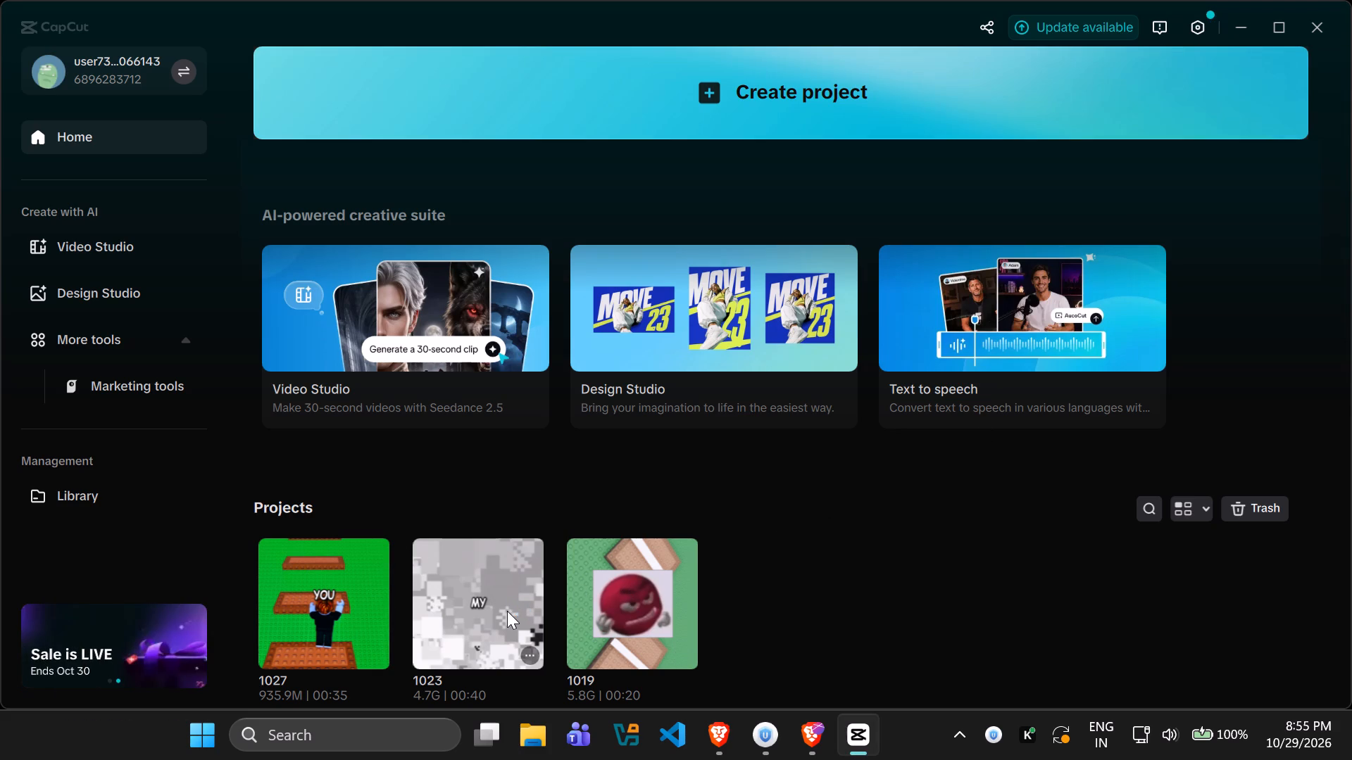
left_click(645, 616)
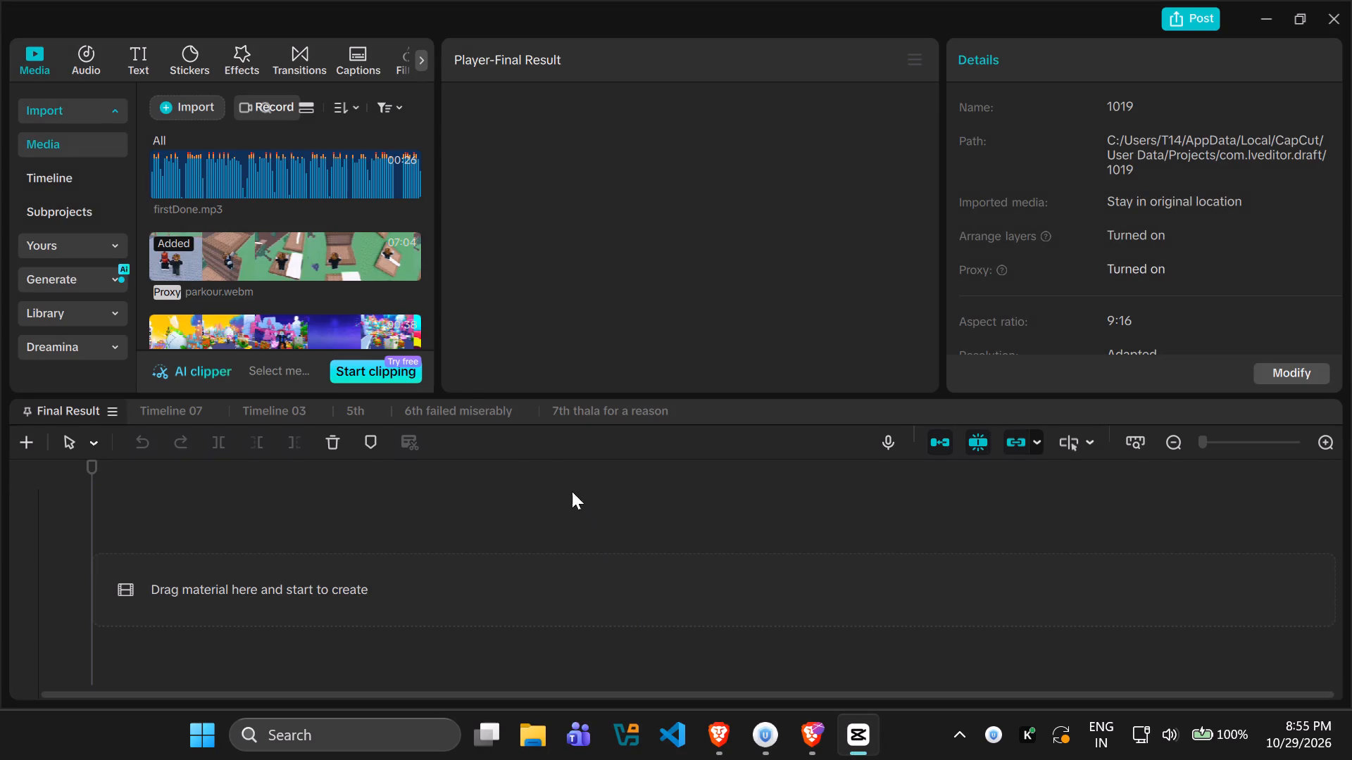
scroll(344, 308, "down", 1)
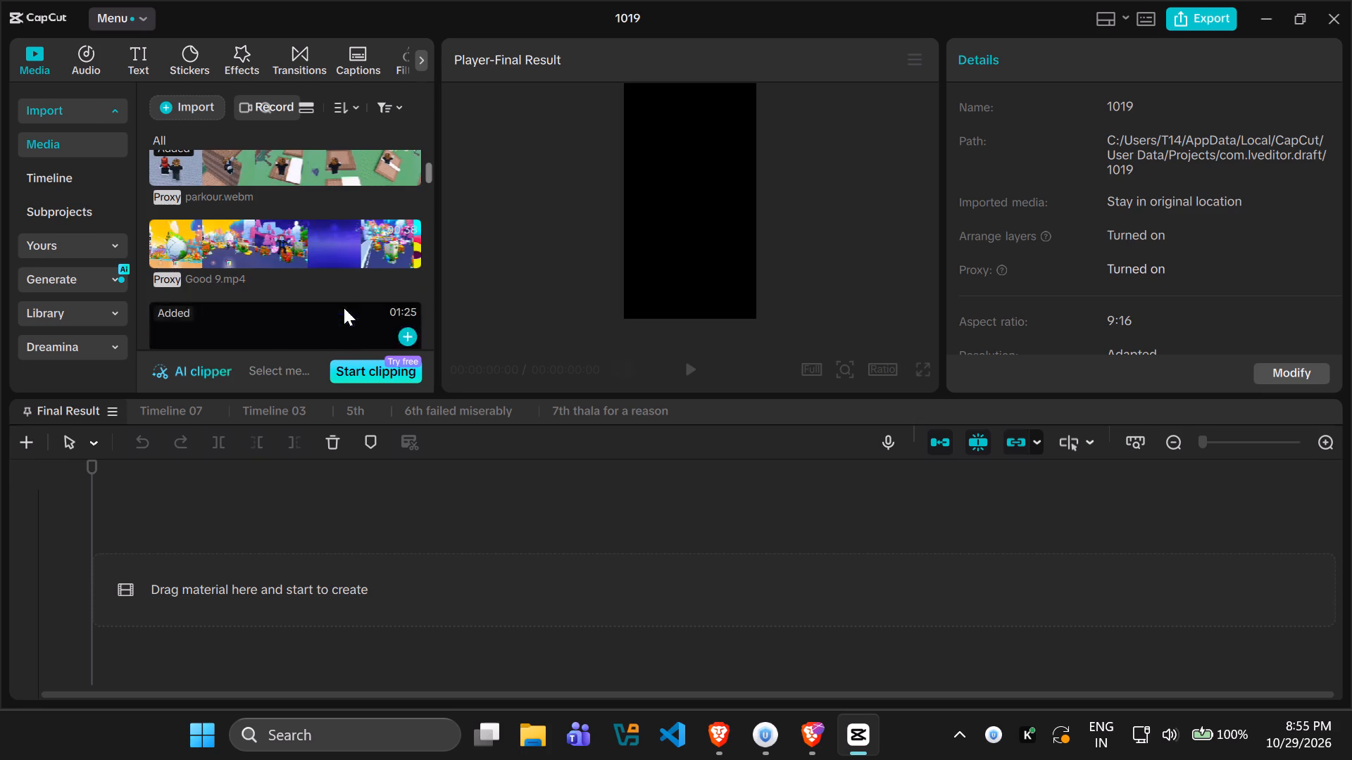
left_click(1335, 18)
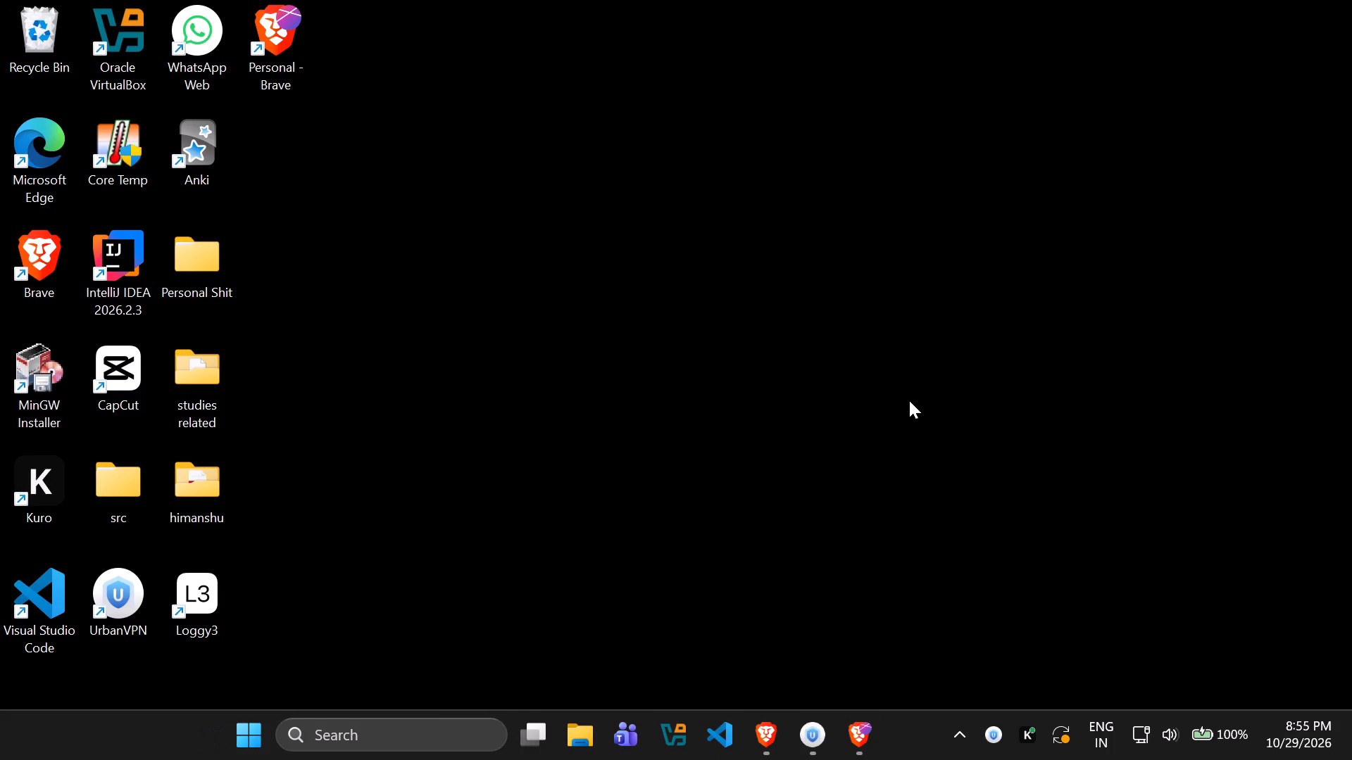
Open project 1023 from the project list.
scroll(568, 500, "down", 11)
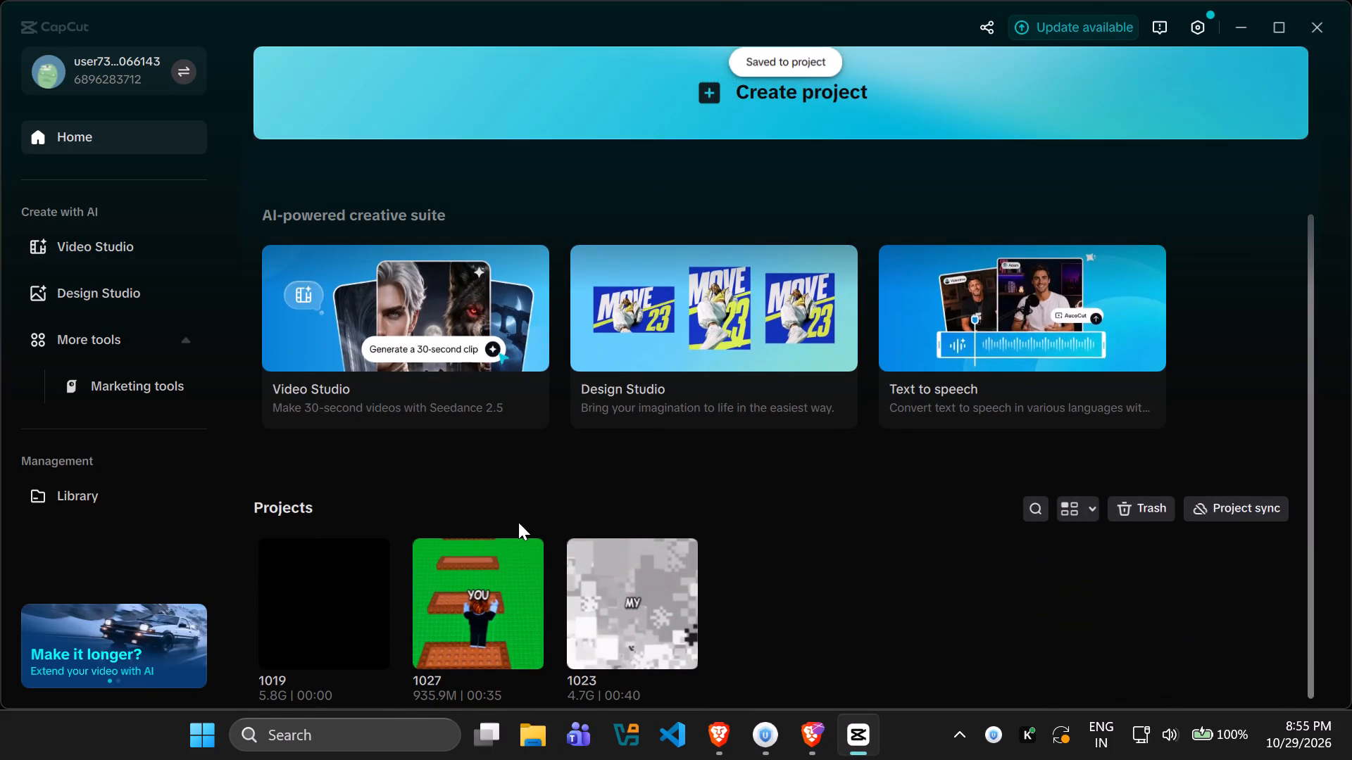
left_click(642, 585)
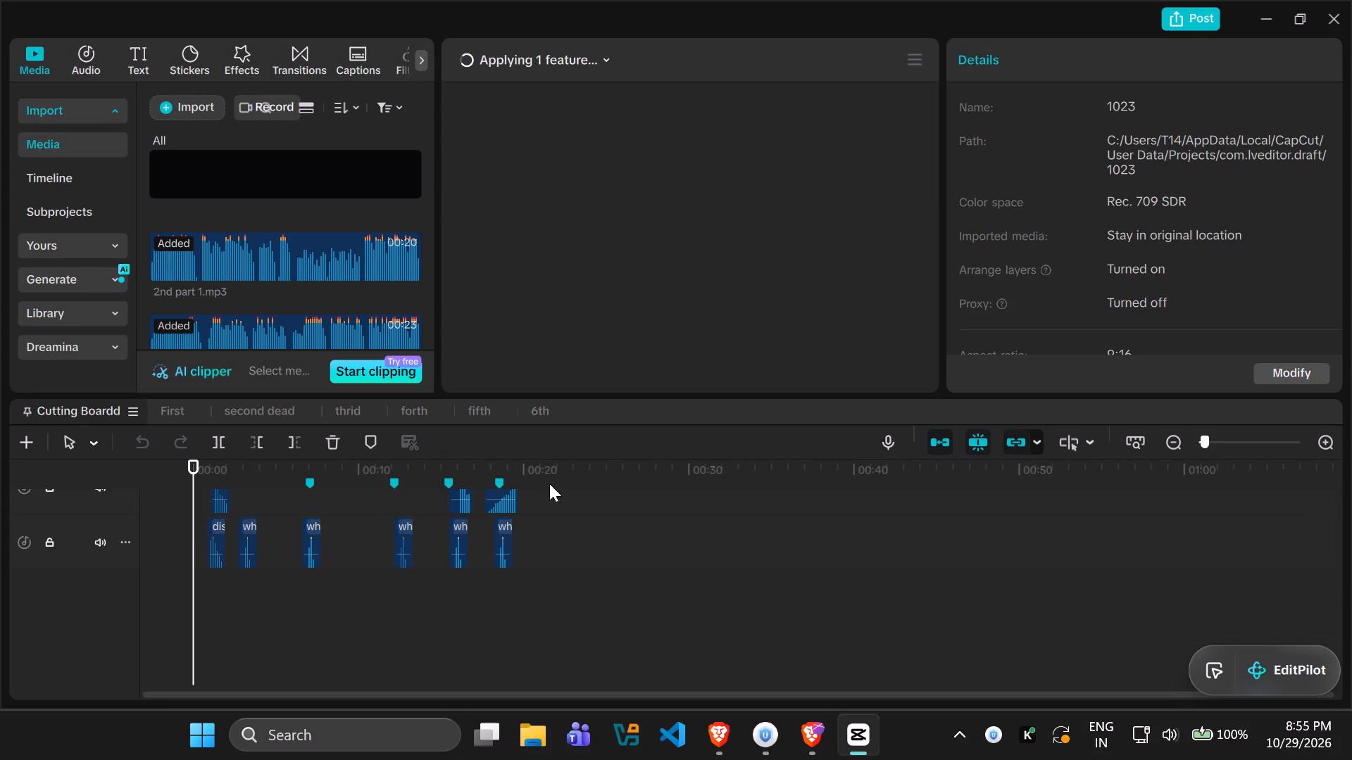
Add a new empty timeline to the project and rename it 7th.
left_click(21, 446)
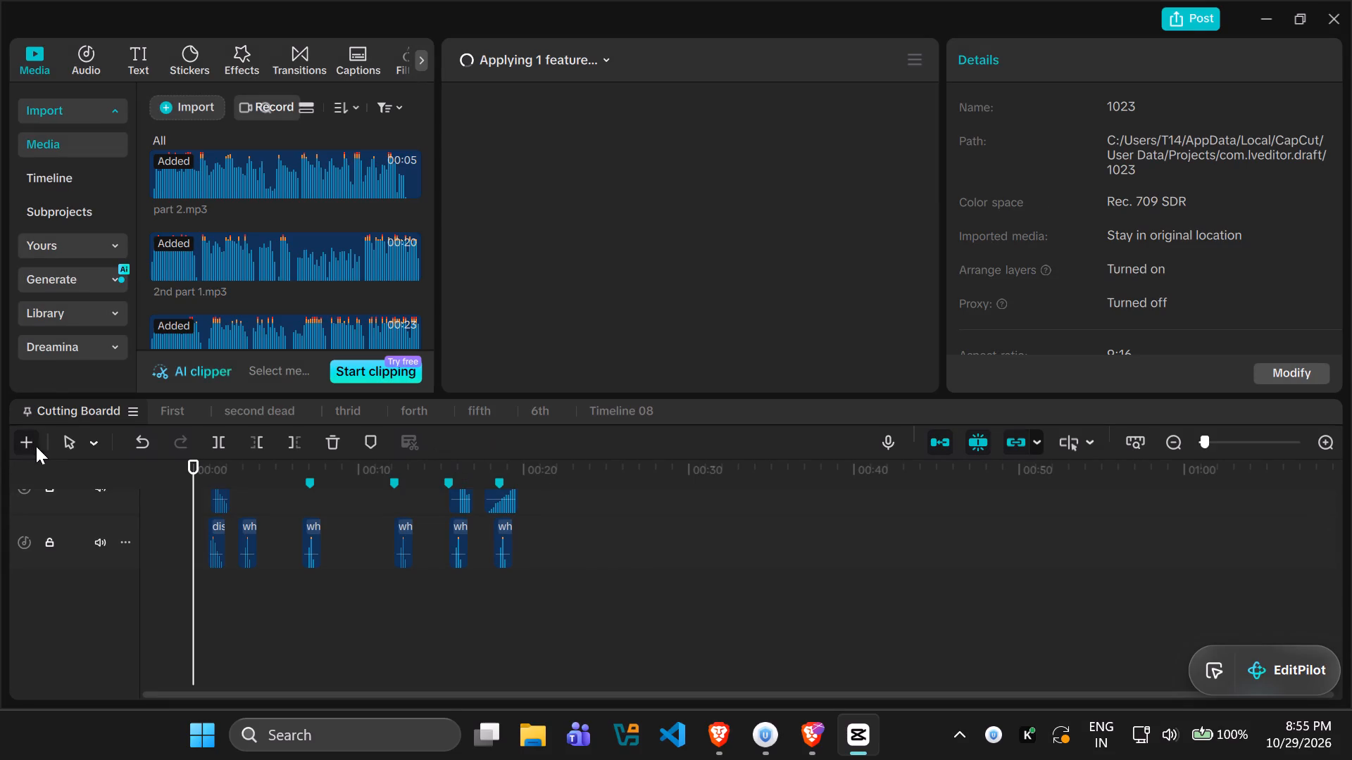
left_click(625, 410)
right_click(625, 410)
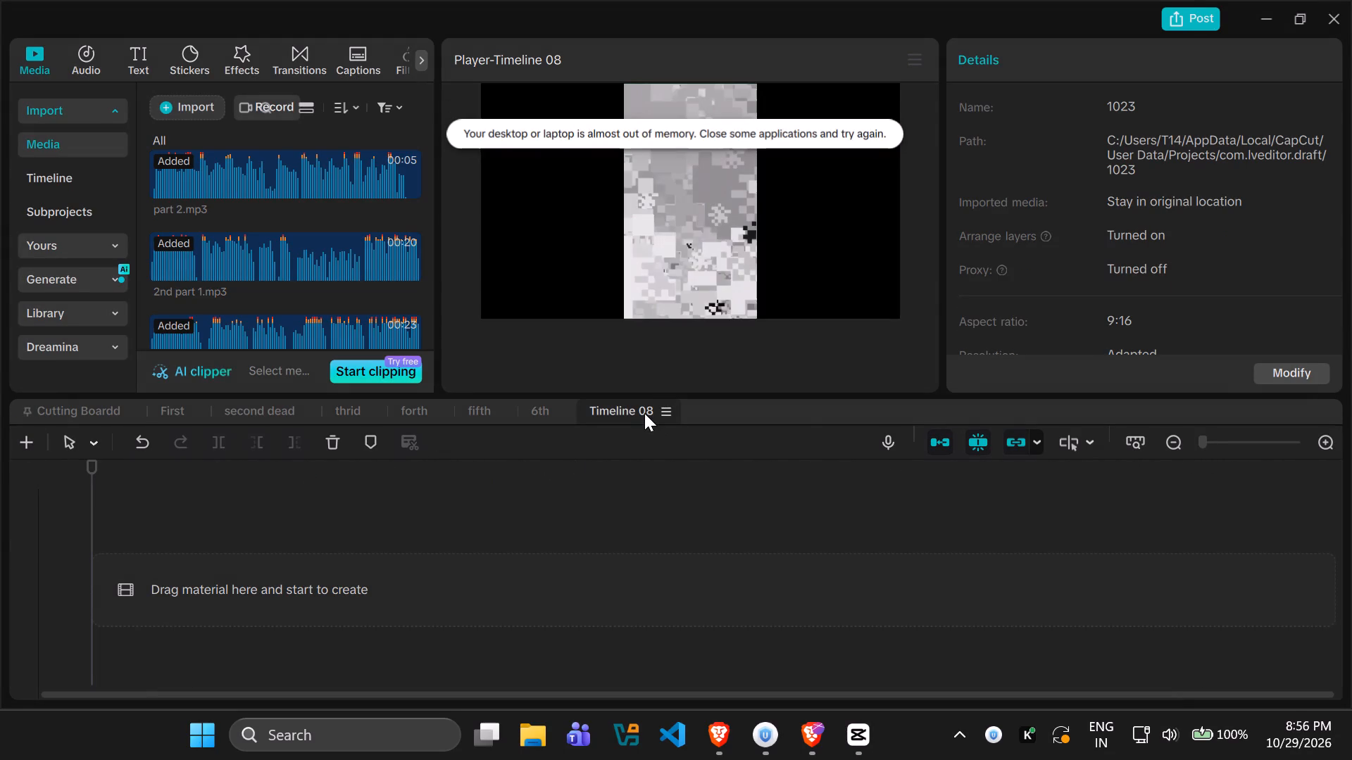
left_click(667, 450)
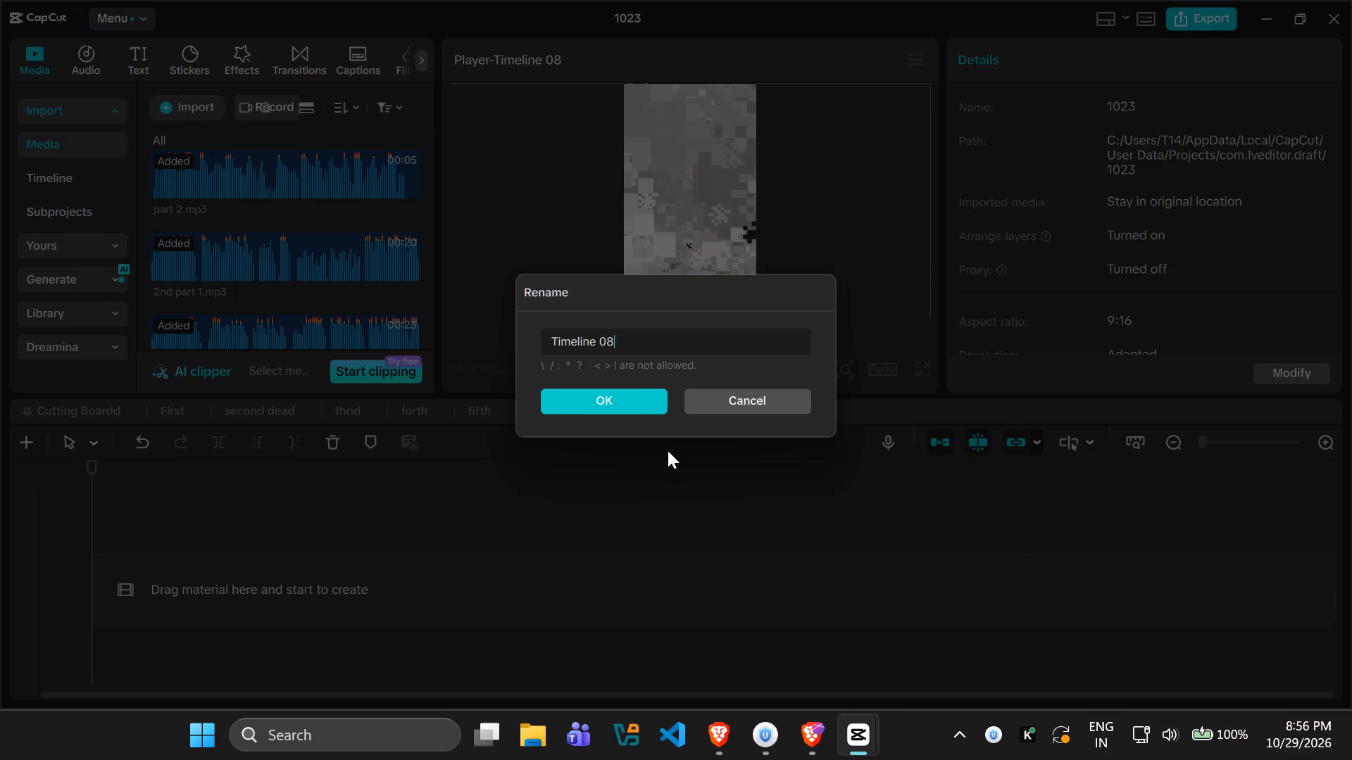
key("ctrl+BackSpace")
key("ctrl+BackSpace")
key("ctrl+BackSpace")
key("ctrl+BackSpace")
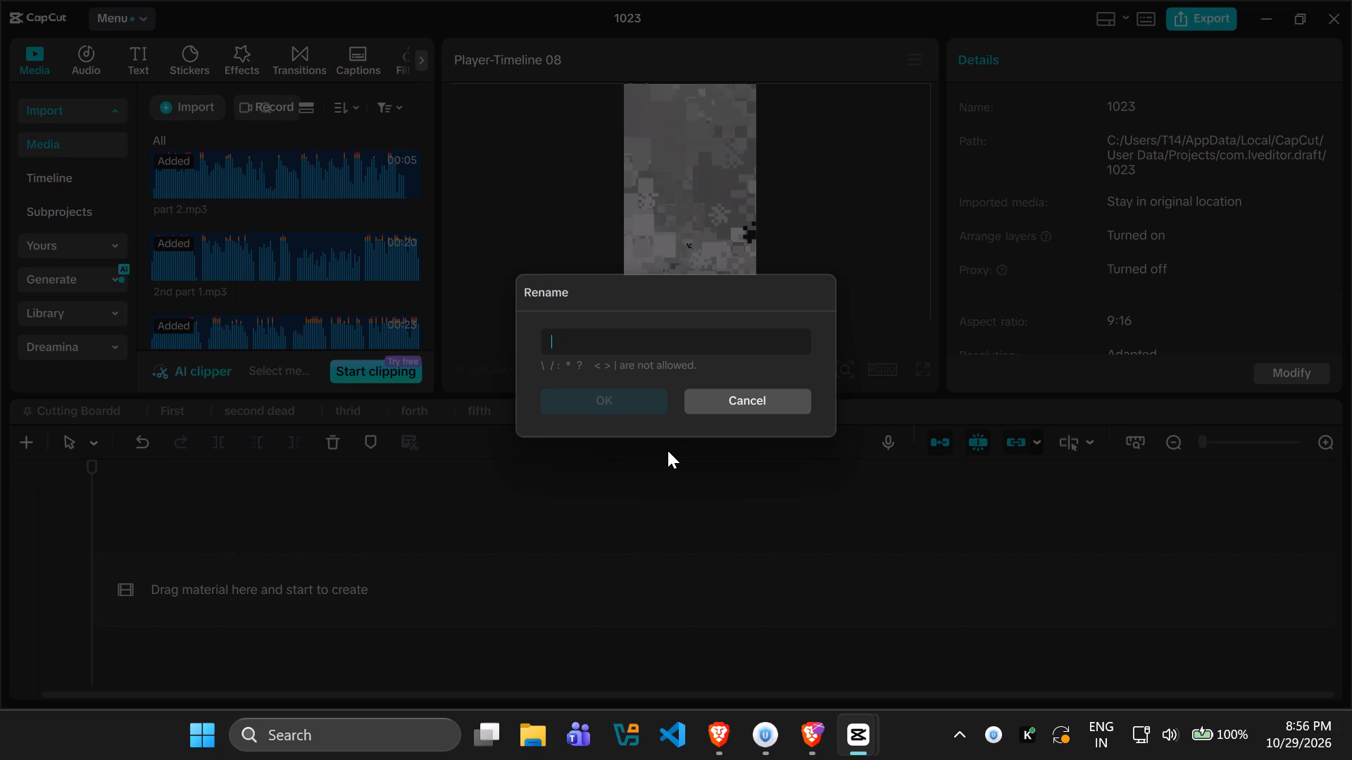
type("7th")
key("Return")
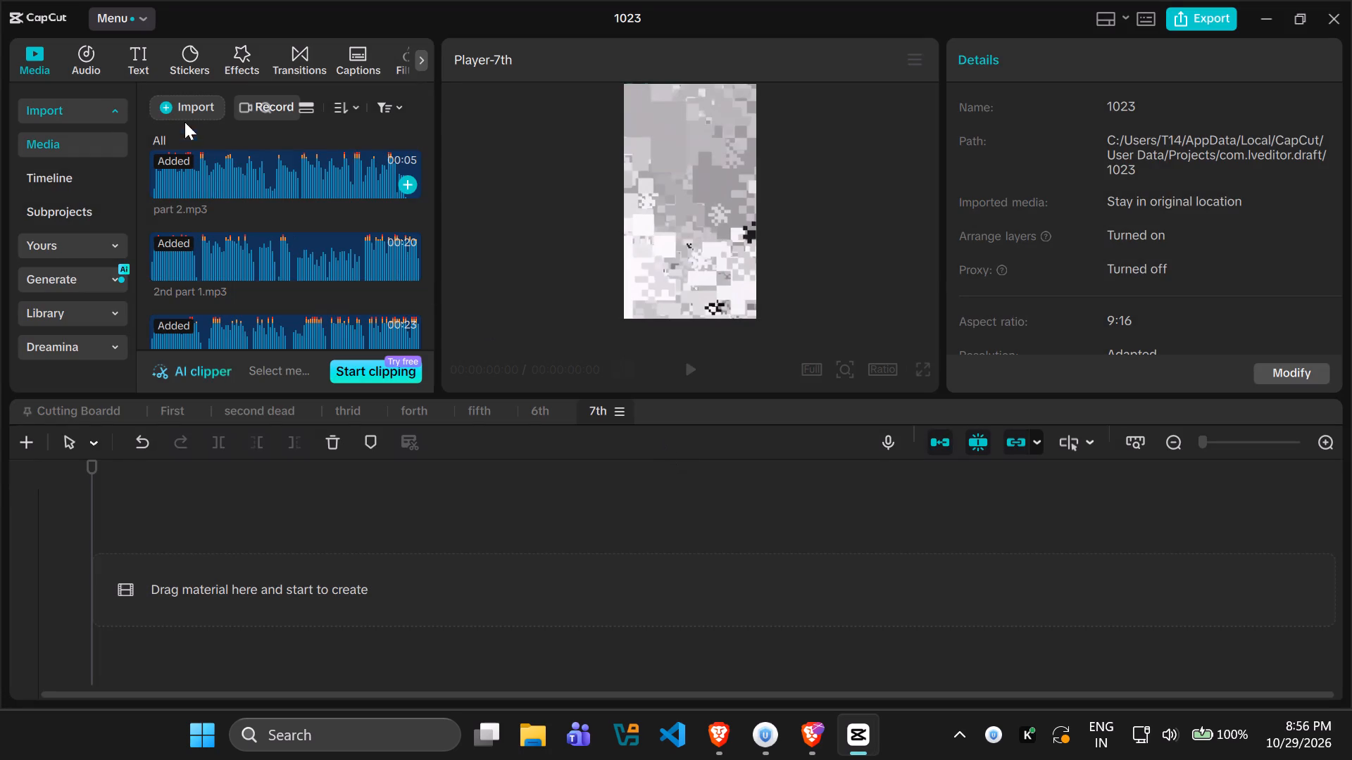
Start a media import and browse to the Scrub or die folder under bloxclips, audio, Voice Over.
left_click(194, 101)
left_click(218, 130)
left_click(219, 141)
left_click(203, 108)
left_click(210, 144)
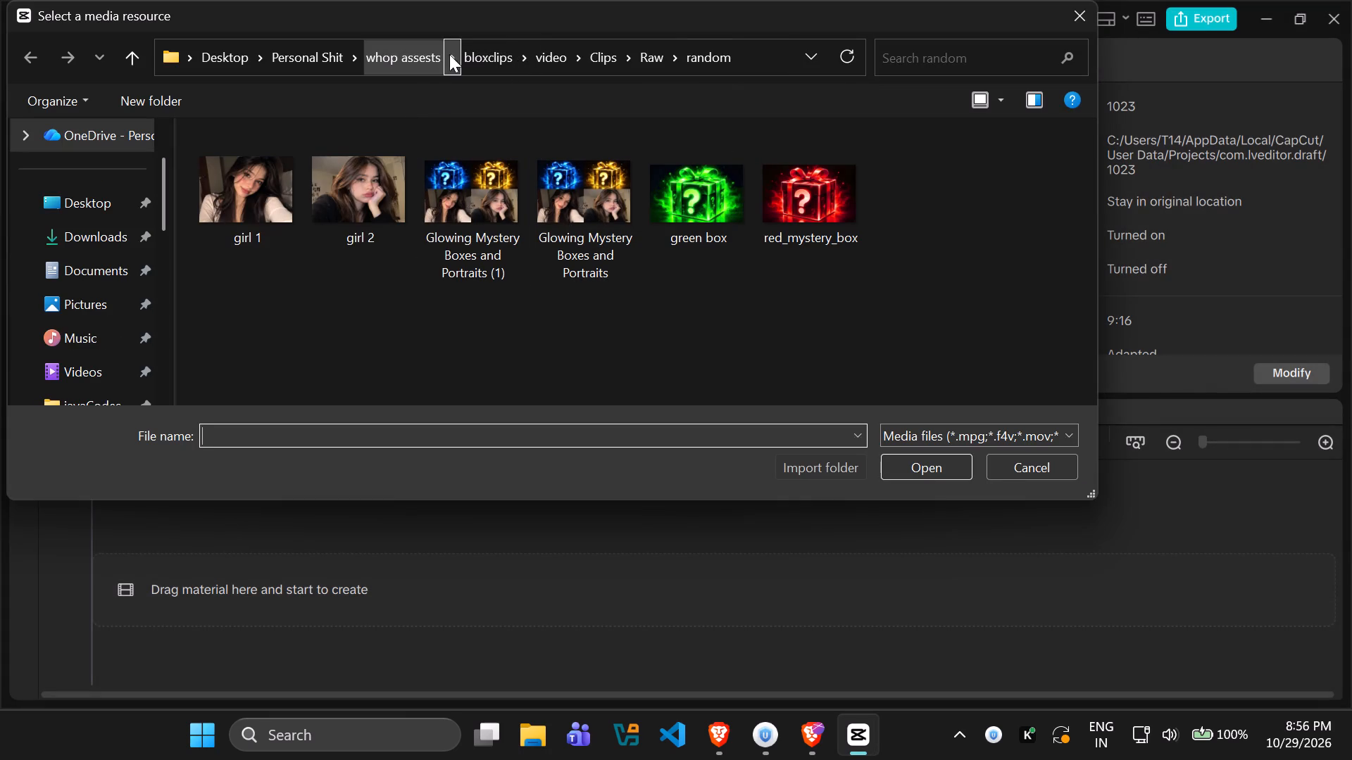
left_click(448, 54)
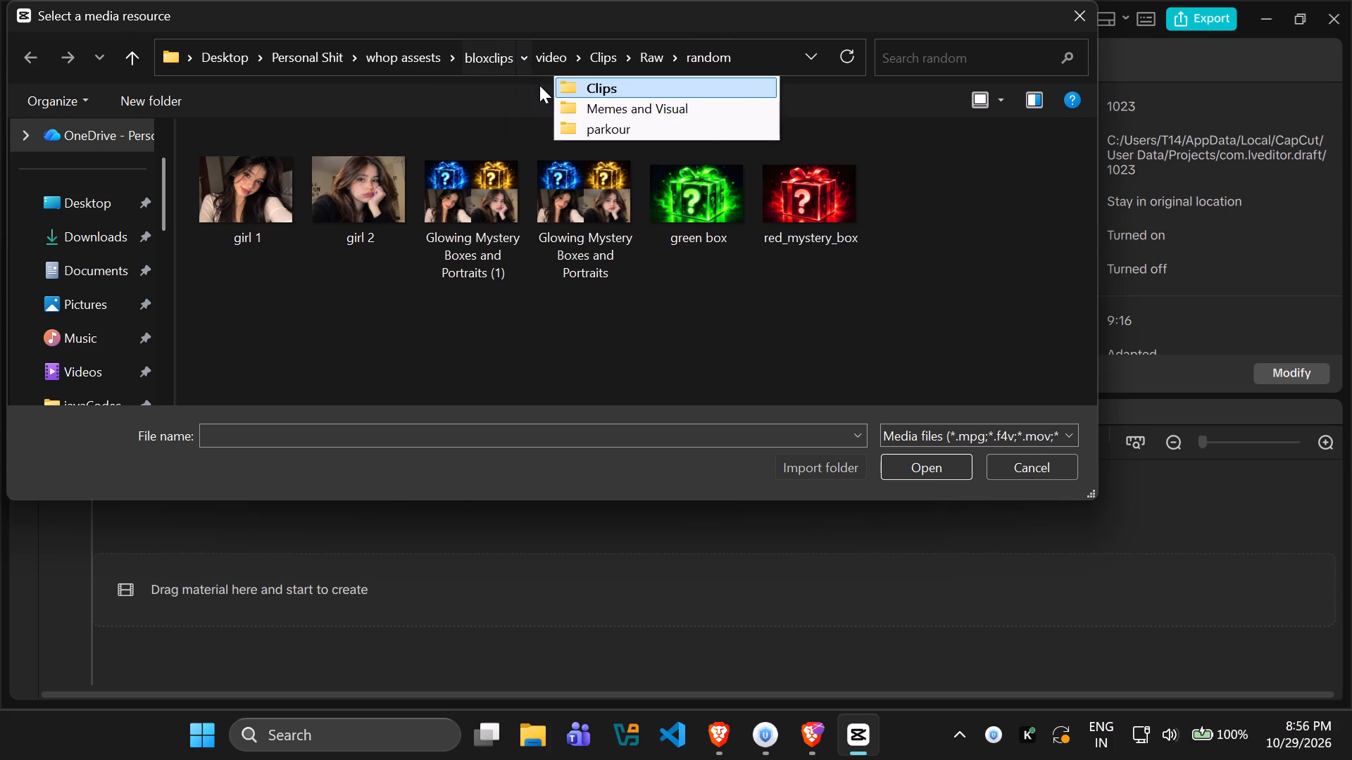
left_click(527, 86)
left_click(576, 64)
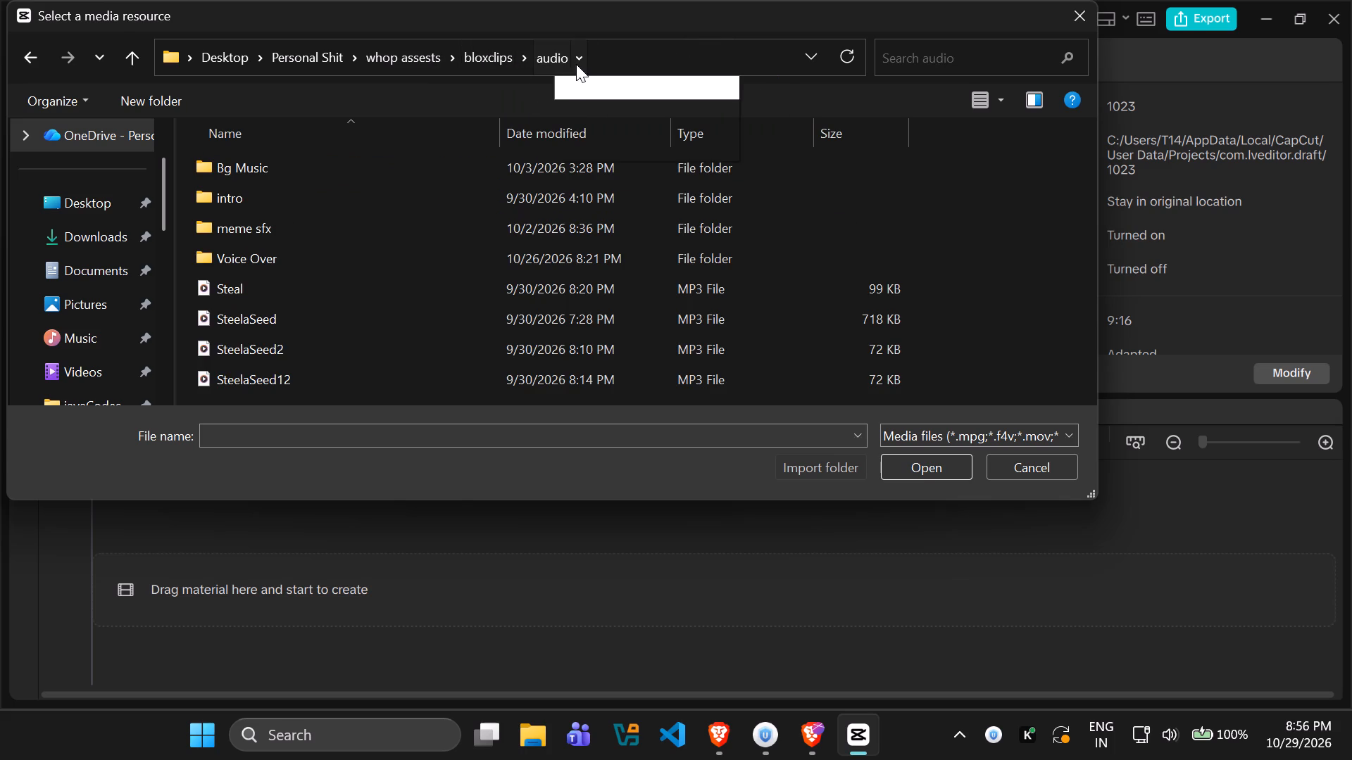
left_click(585, 141)
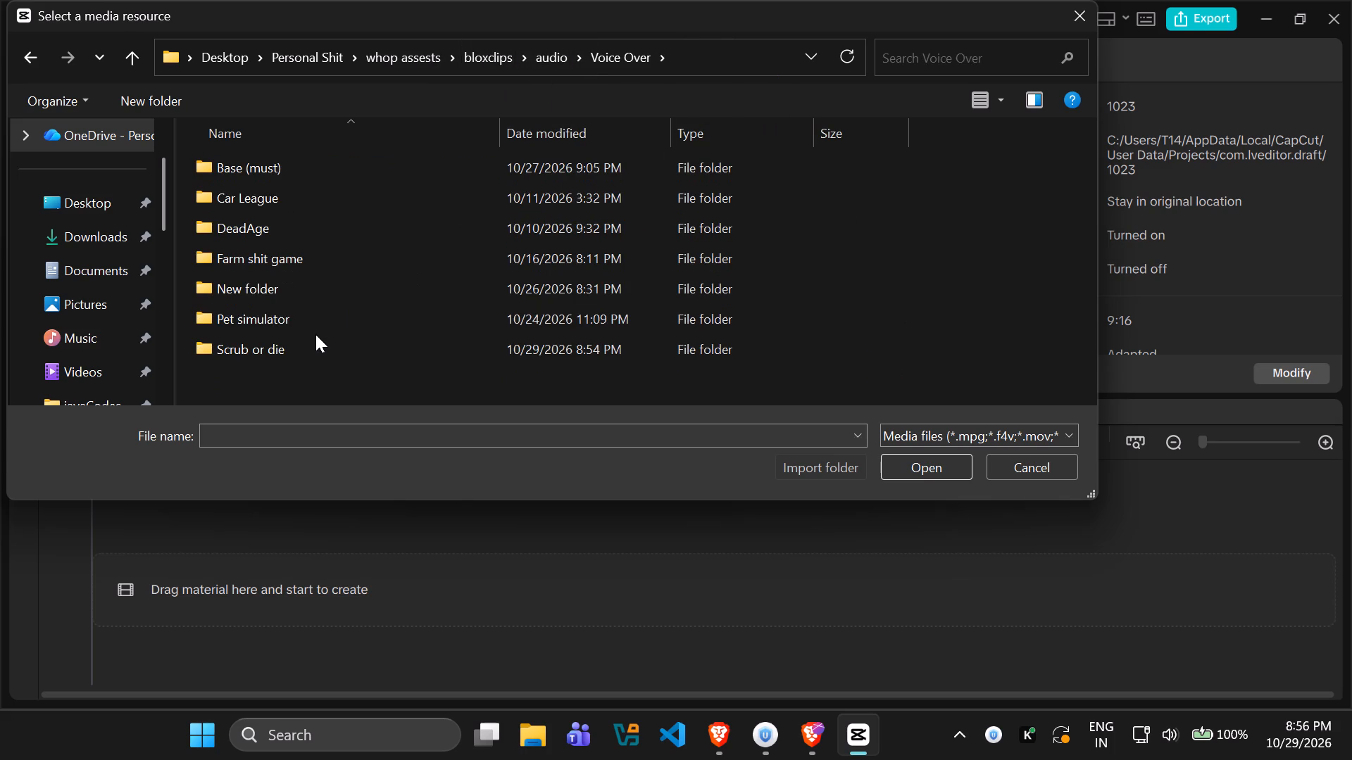
double_click(318, 338)
scroll(831, 349, "down", 5)
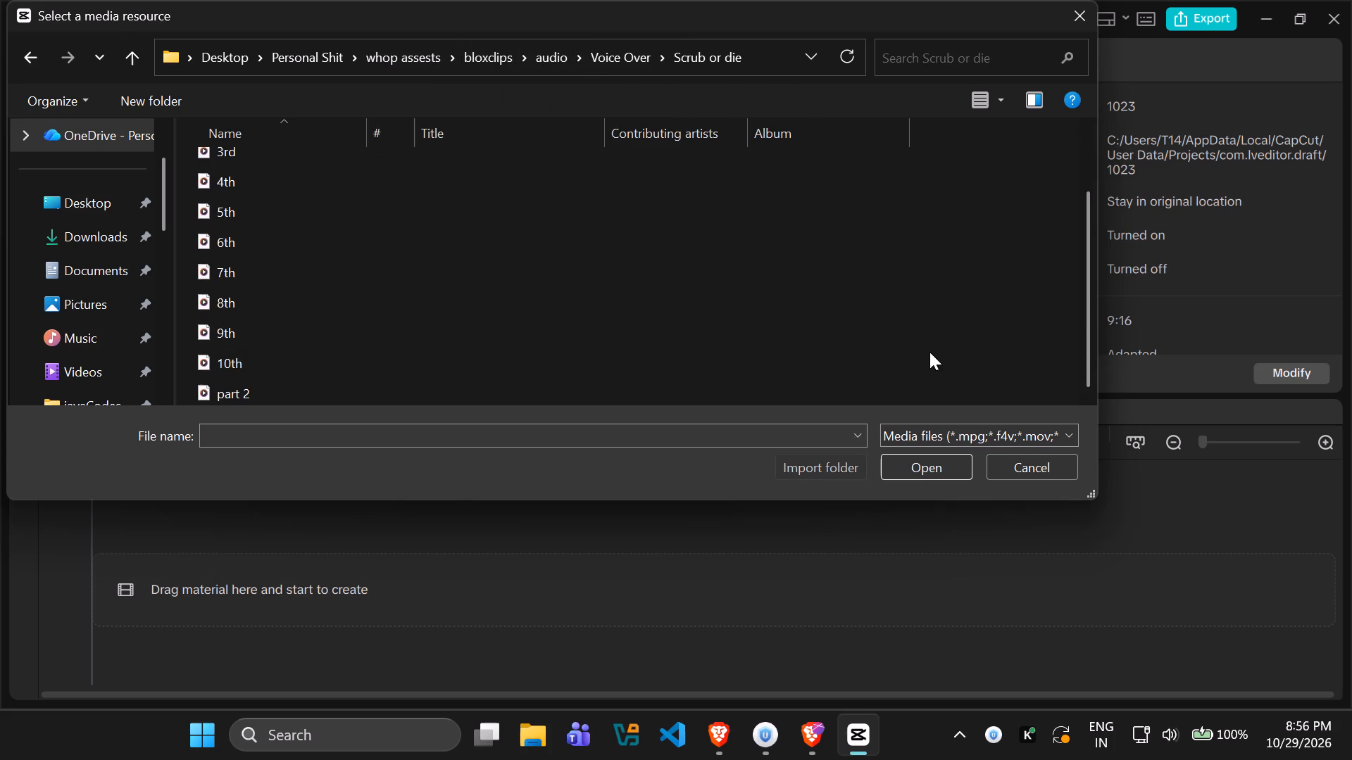
Add the Date created column to the file list and sort the voice-over files newest first.
right_click(994, 282)
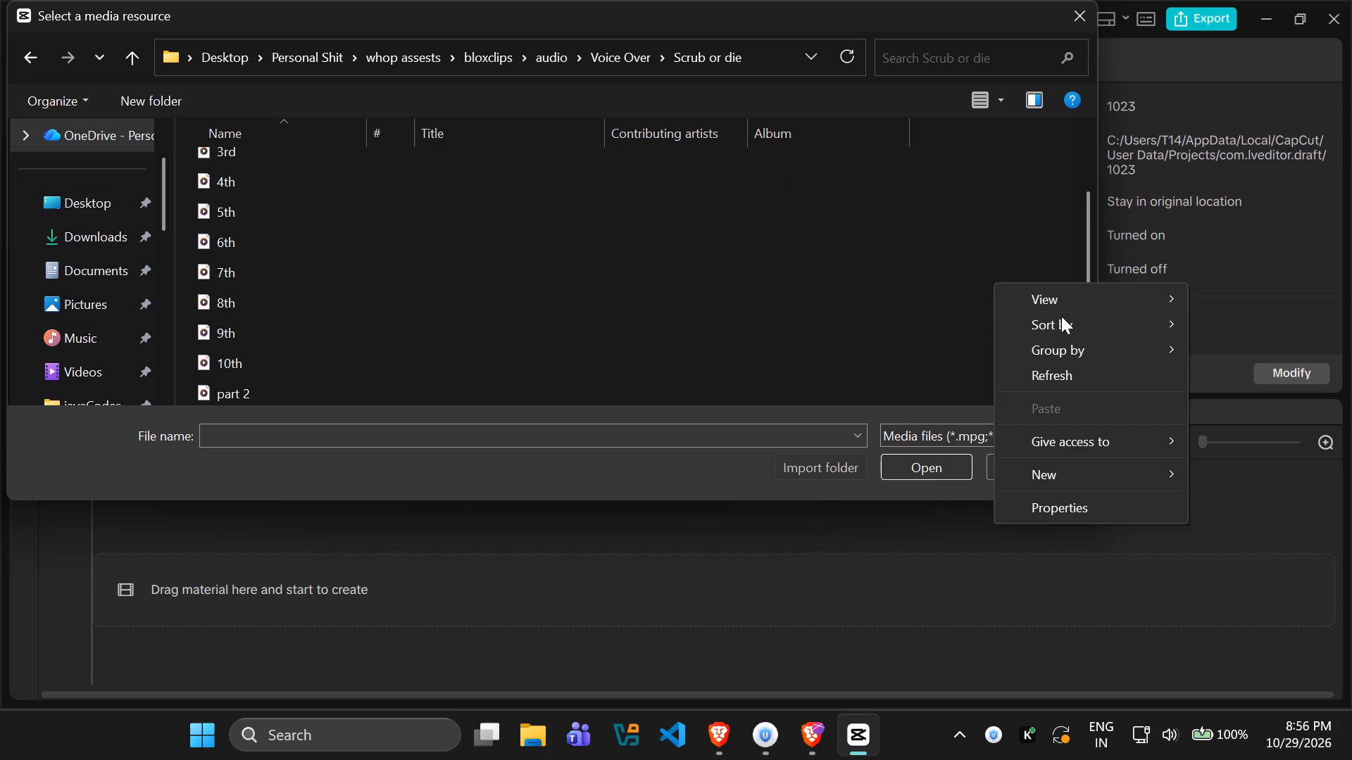
left_click(389, 127)
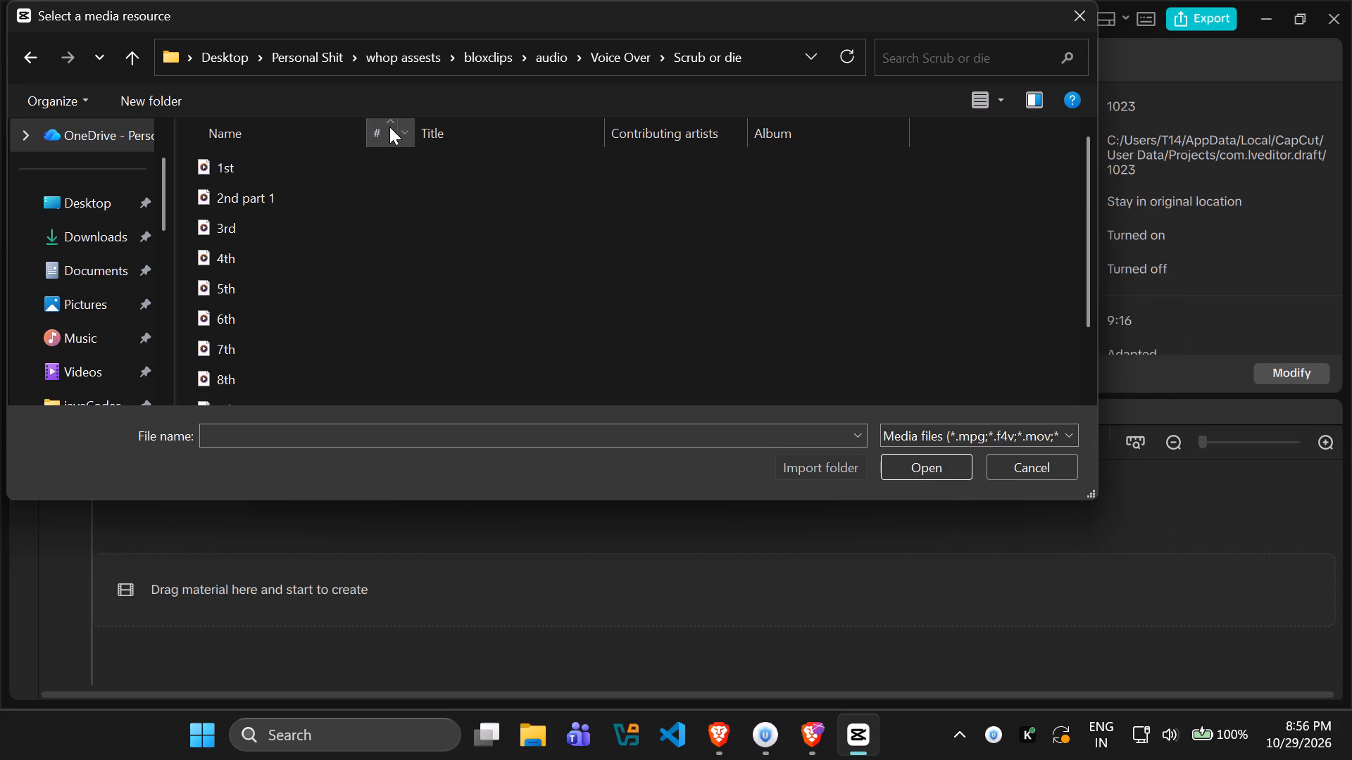
left_click(388, 127)
left_click(404, 128)
left_click(404, 128)
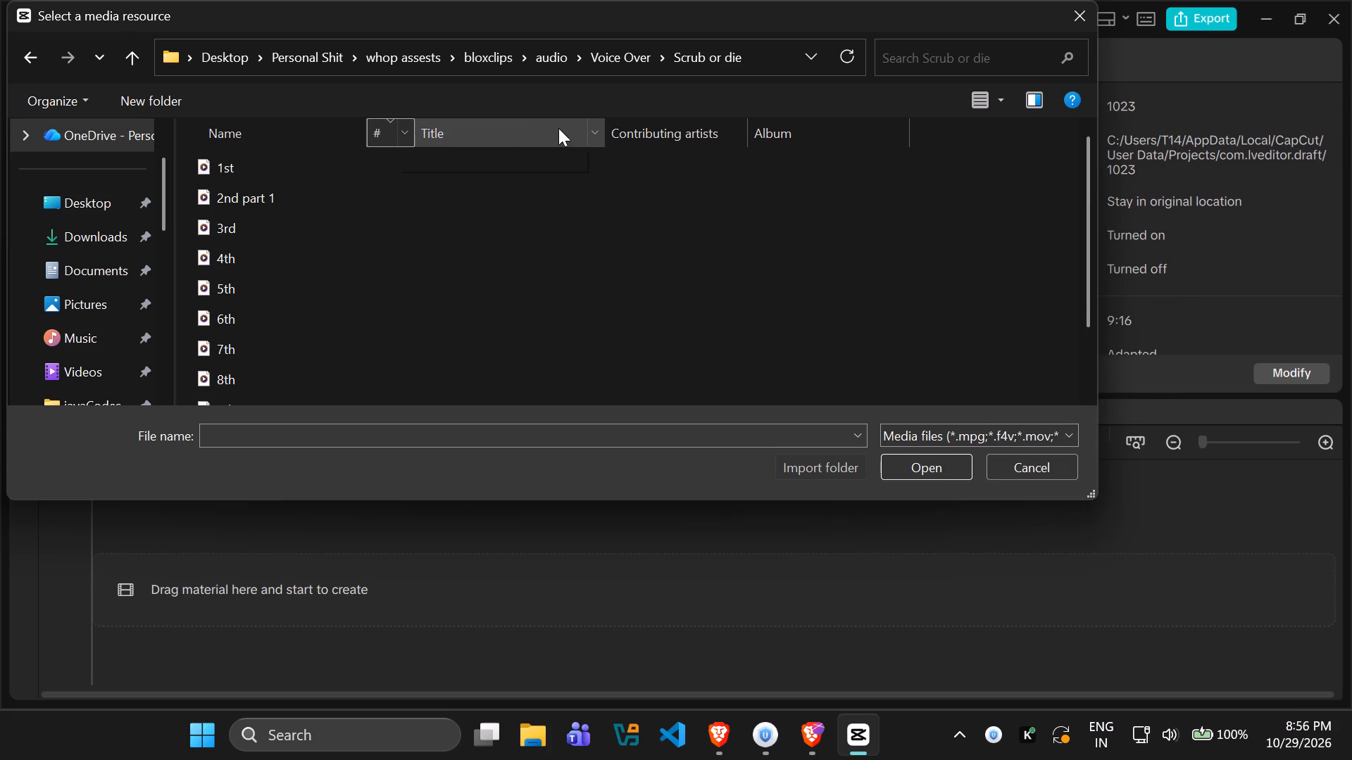
left_click(607, 131)
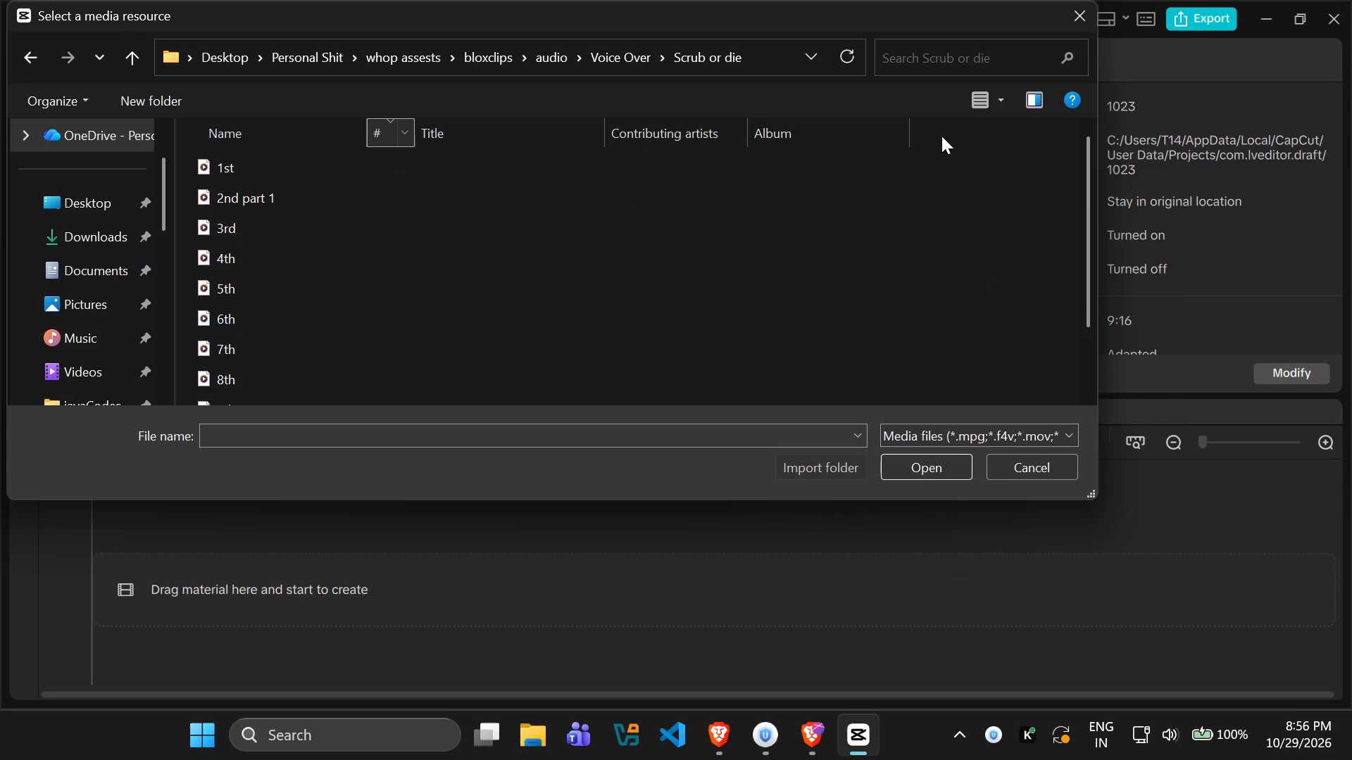
right_click(944, 135)
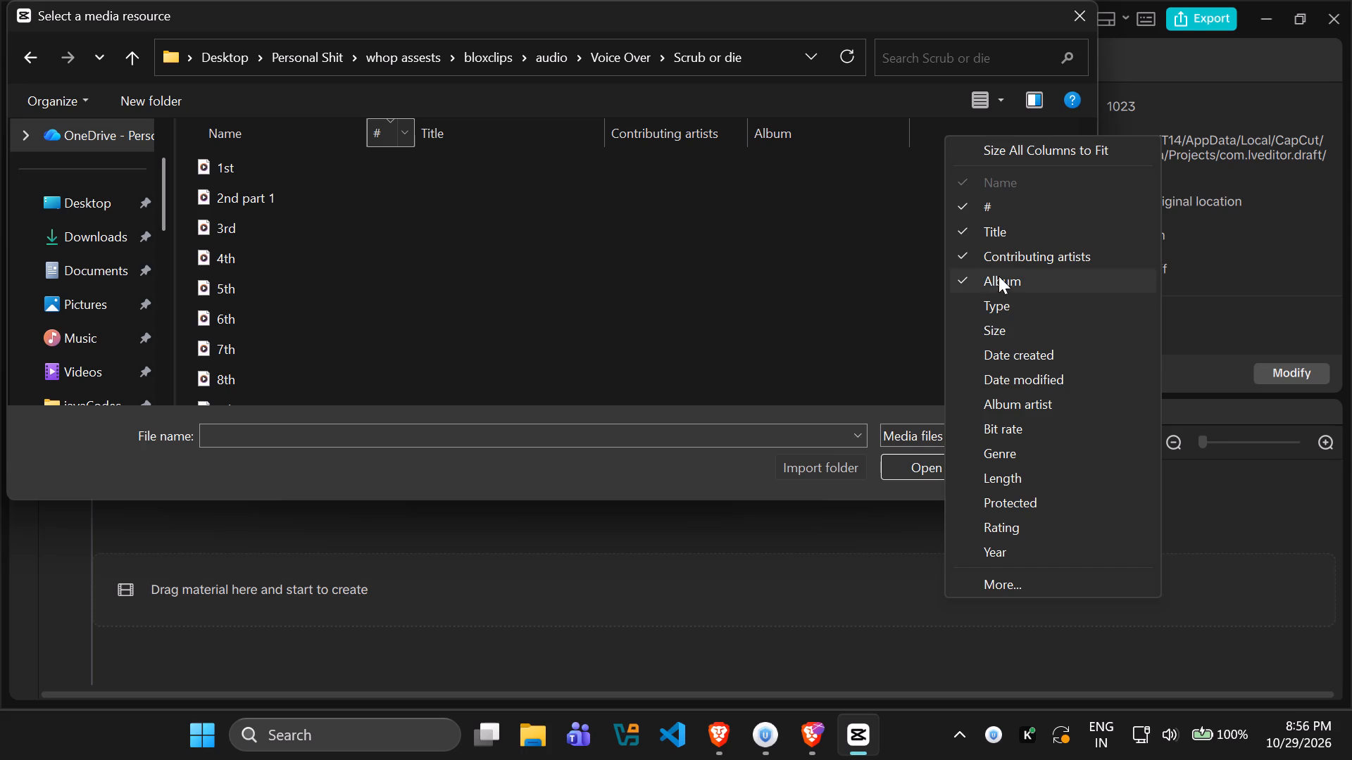
left_click(991, 359)
scroll(525, 317, "down", 2)
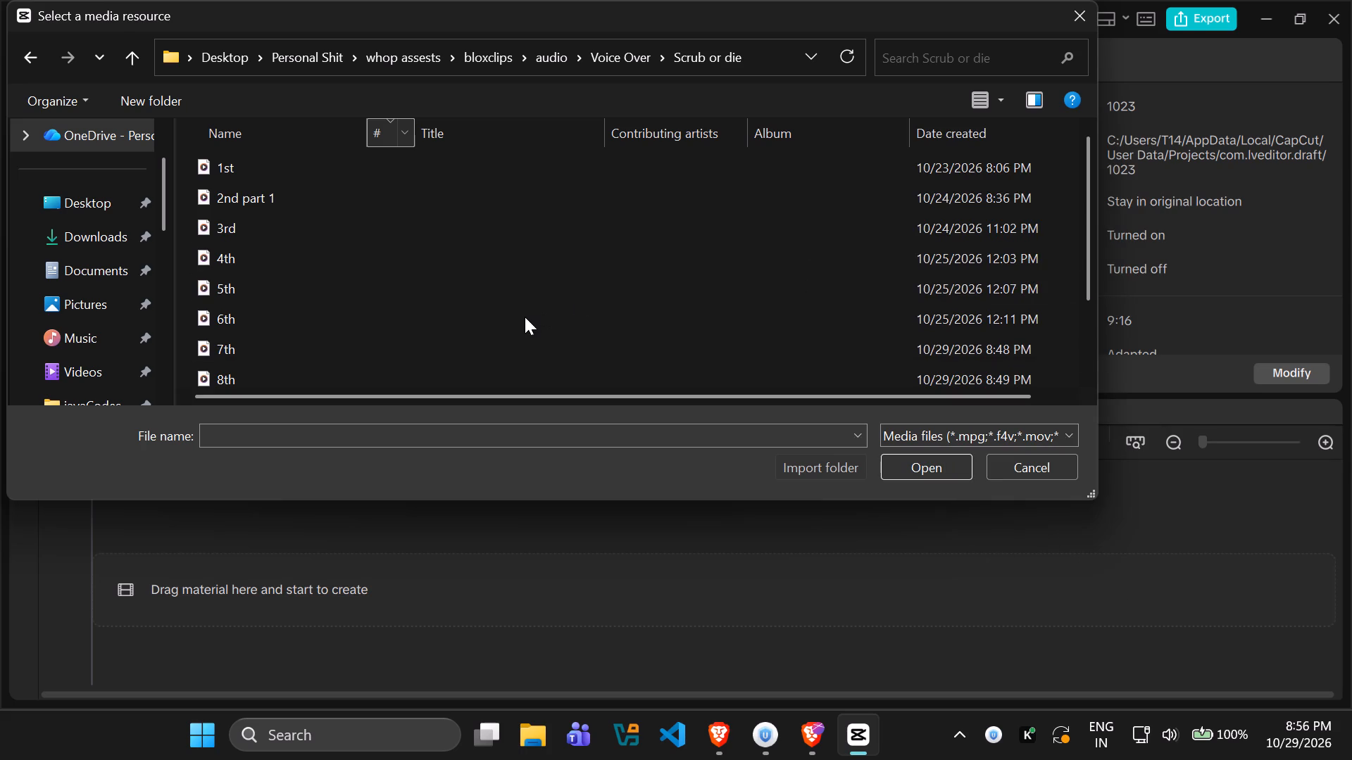
scroll(525, 317, "down", 1)
left_click(947, 137)
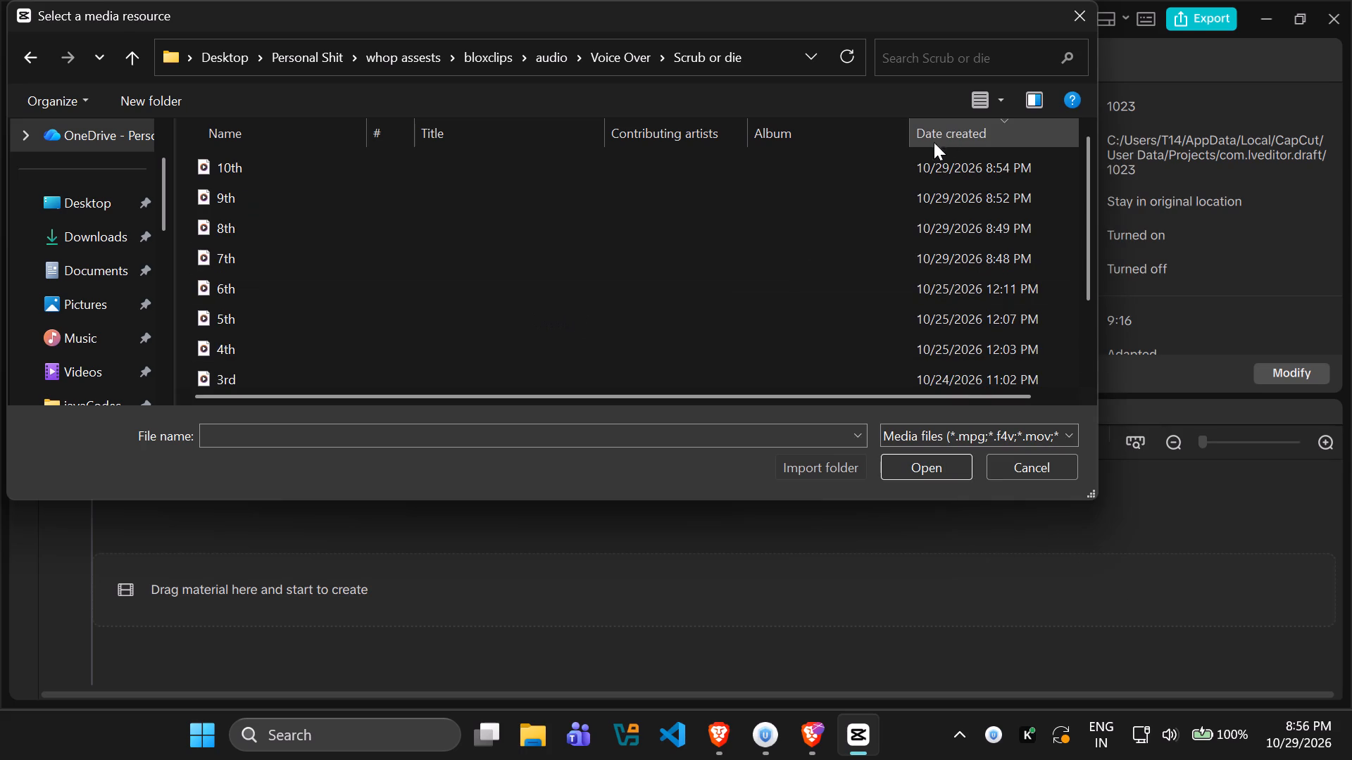
scroll(657, 251, "up", 6)
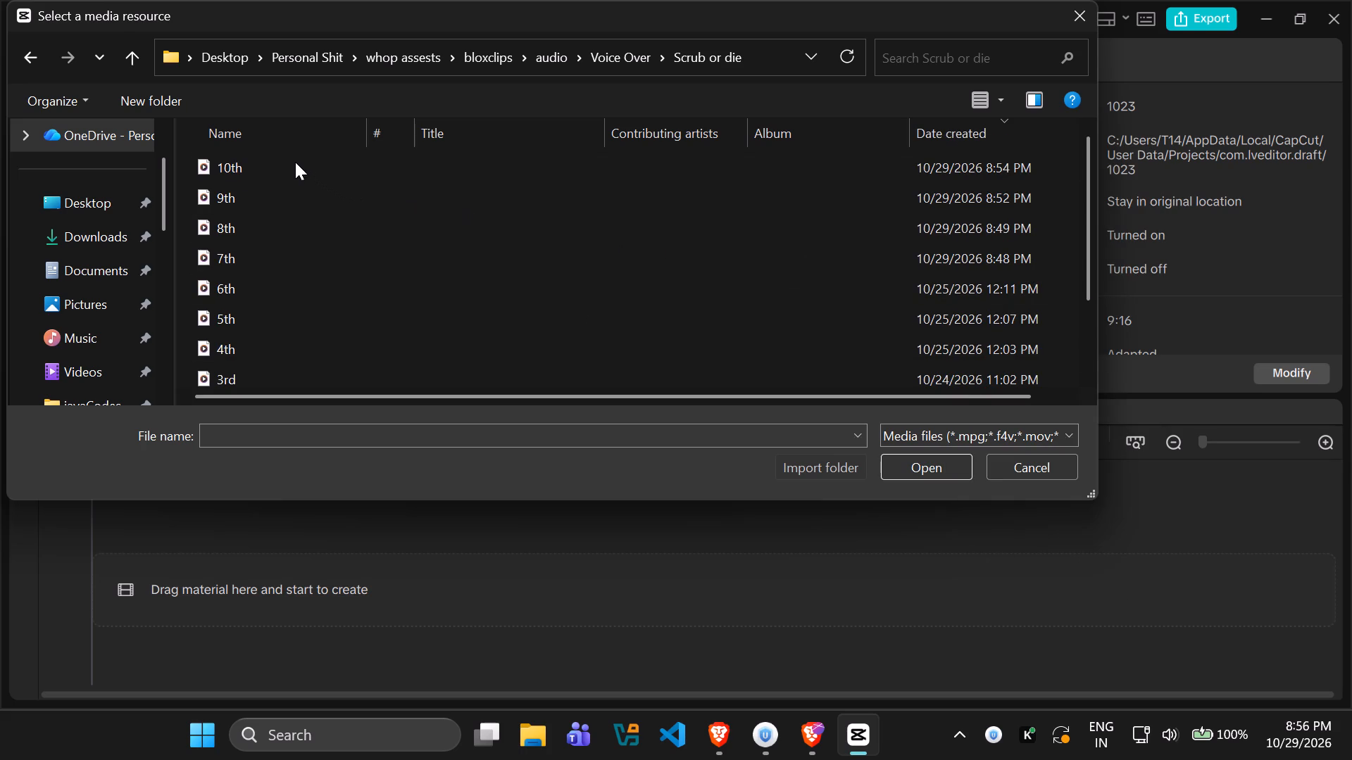
Import the voice-over files 7th, 8th, 9th and 10th into the project.
left_click(295, 162, "ctrl")
left_click(294, 185, "ctrl")
left_click(296, 210, "ctrl")
left_click(296, 227, "ctrl")
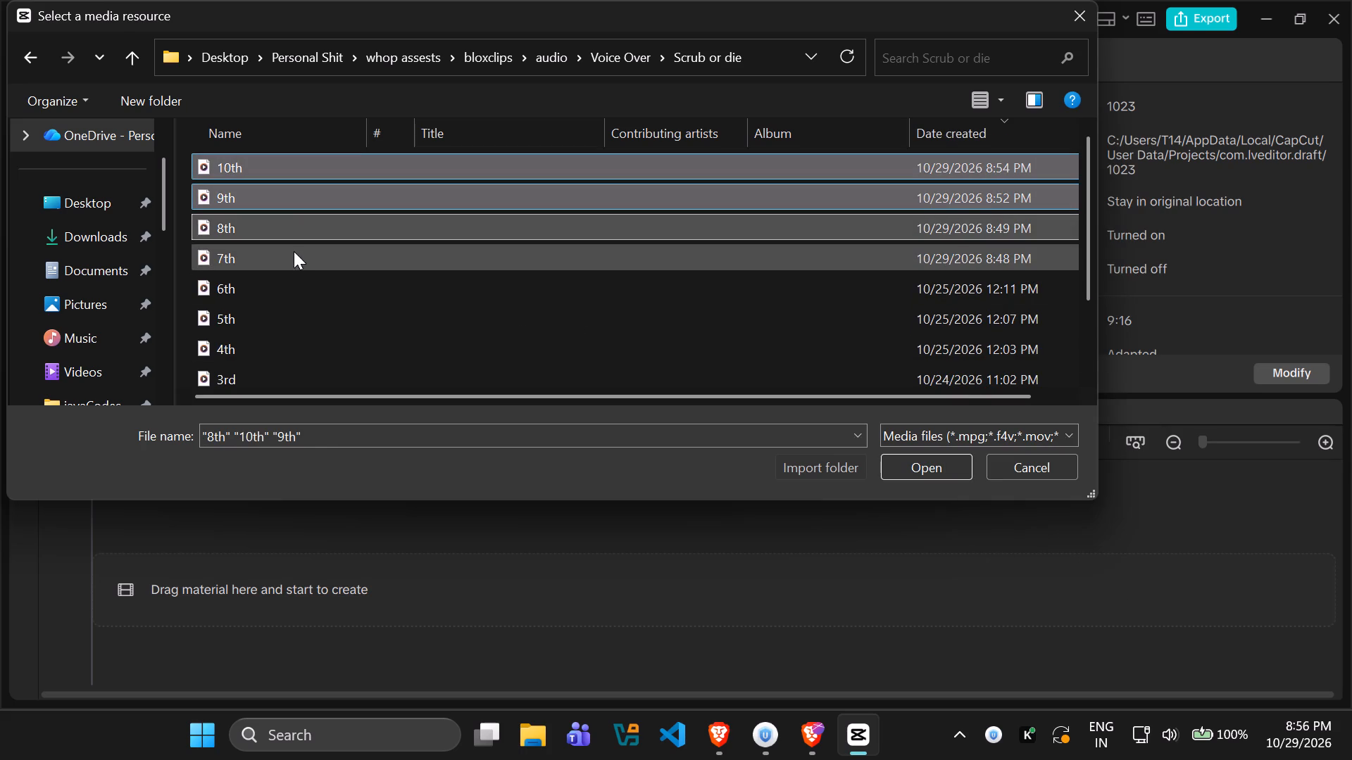
left_click(294, 251, "ctrl")
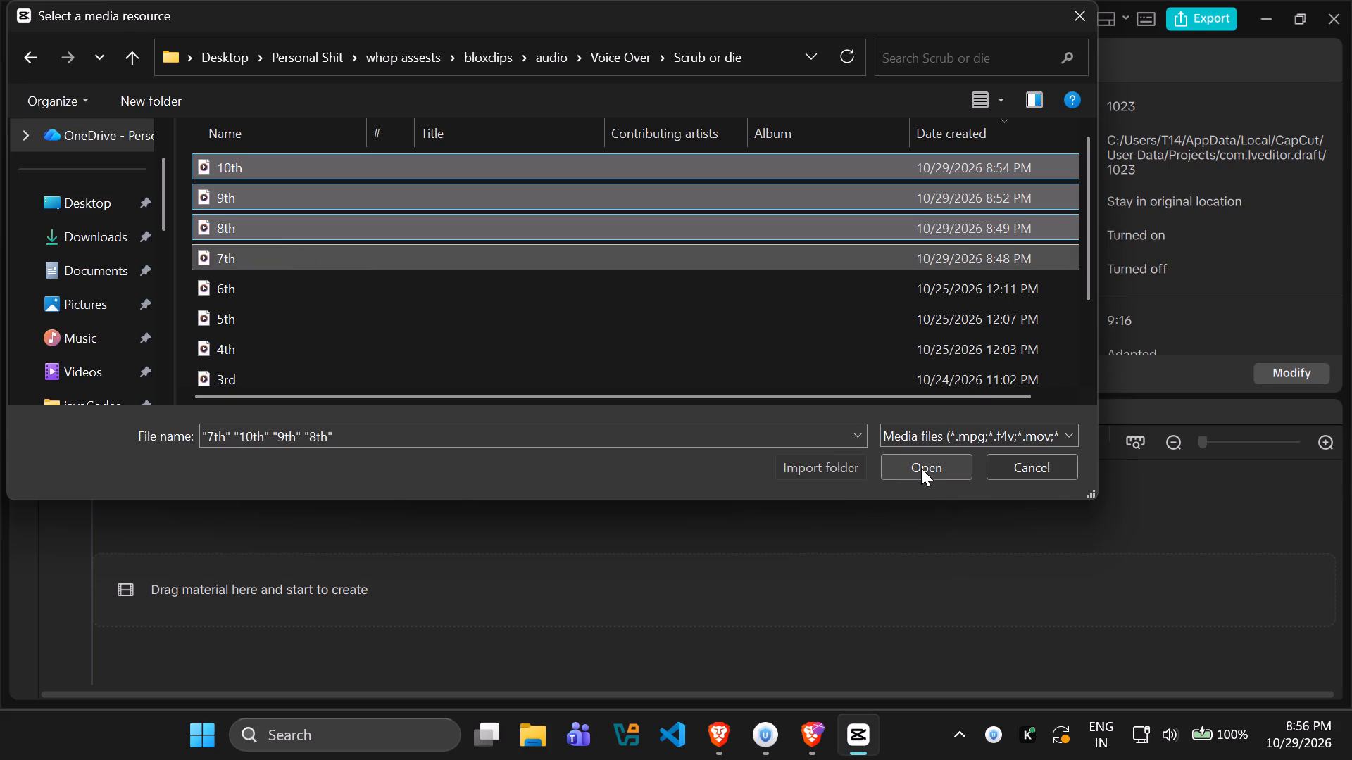
left_click(922, 470)
Place 7th.mp3 at the start of the 7th timeline and dismiss the shortcut conflict notice.
scroll(307, 264, "down", 2)
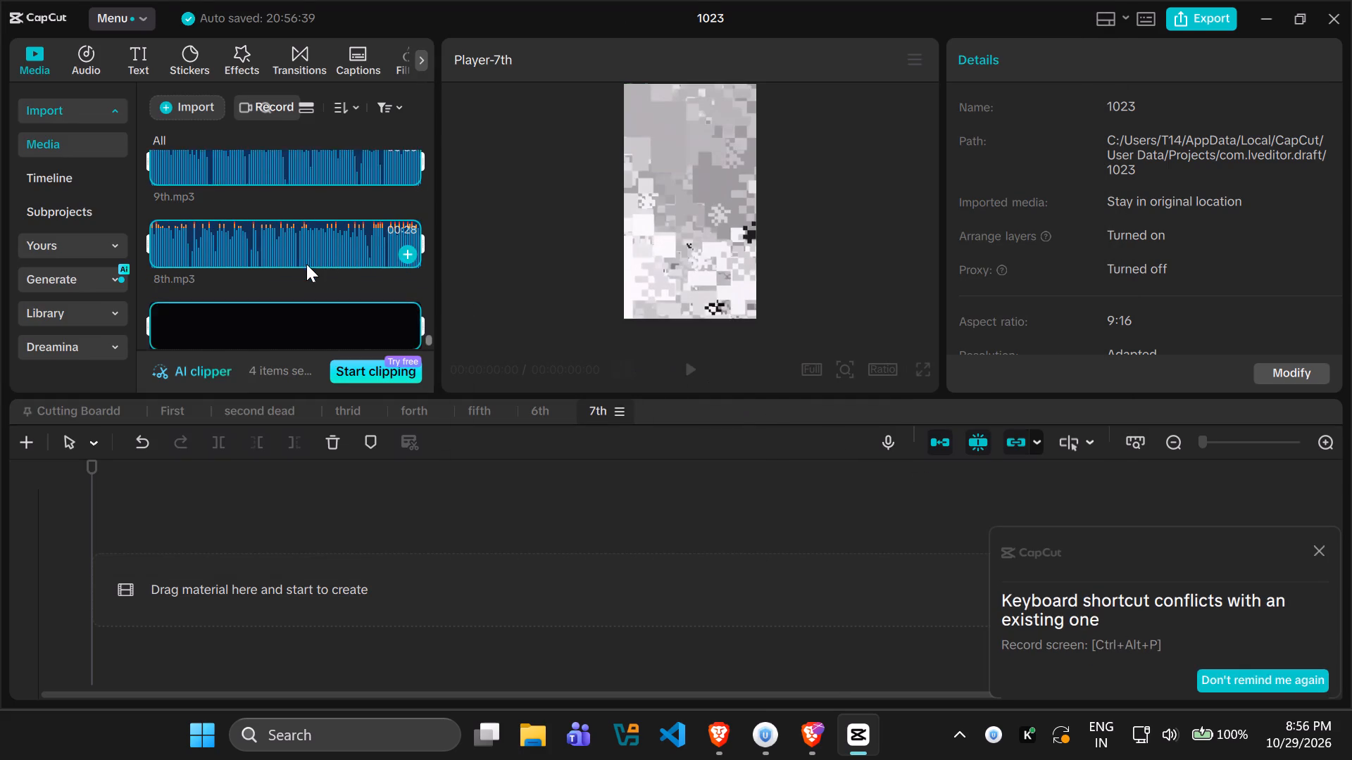
scroll(306, 264, "down", 2)
left_click_drag(277, 297, 311, 295)
left_click(282, 289)
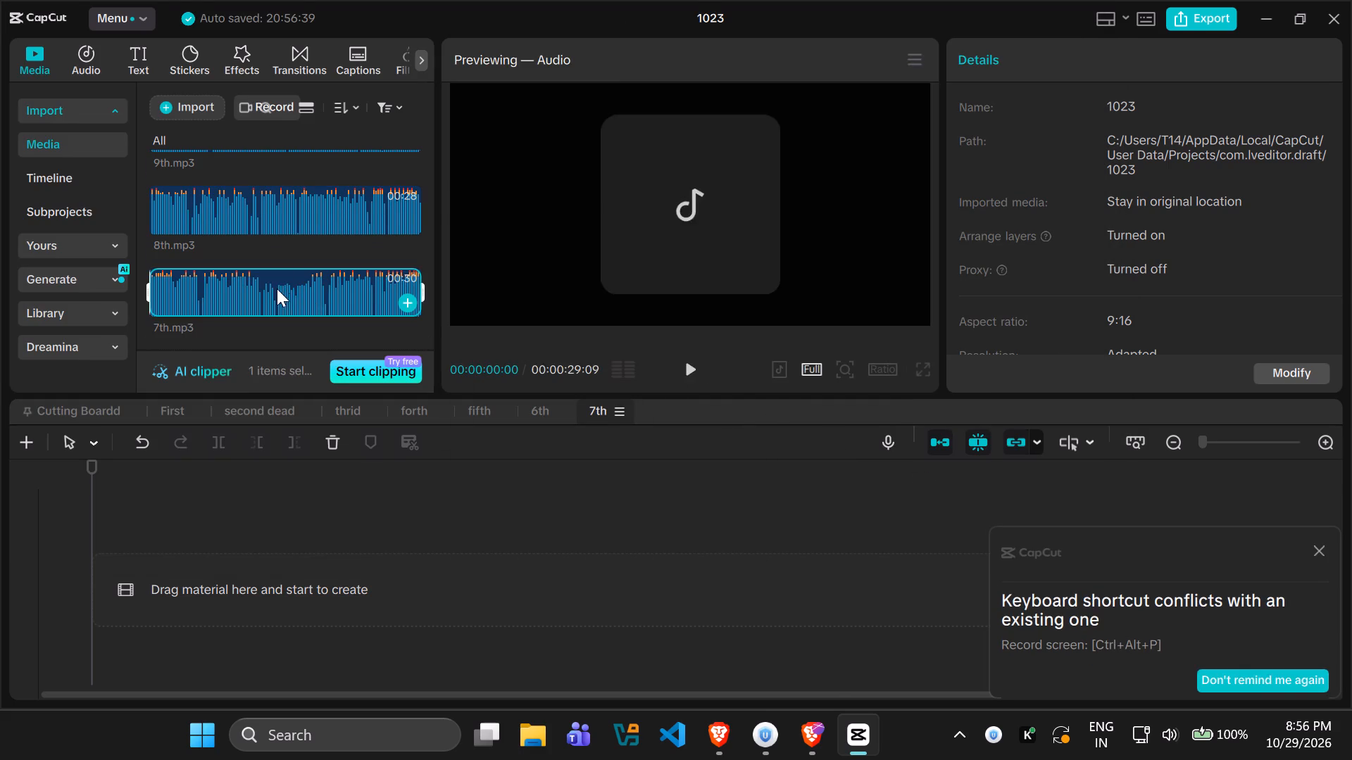
left_click_drag(266, 289, 221, 551)
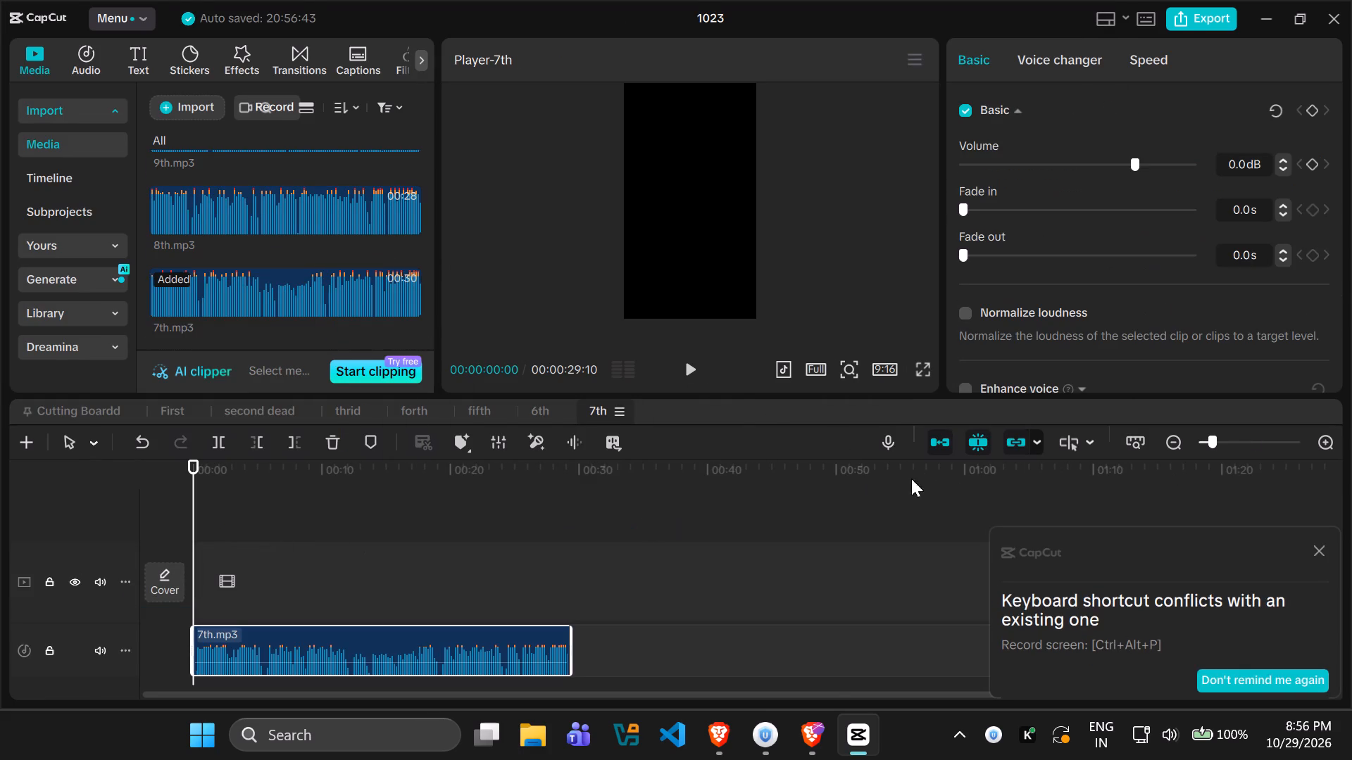
left_click(1315, 553)
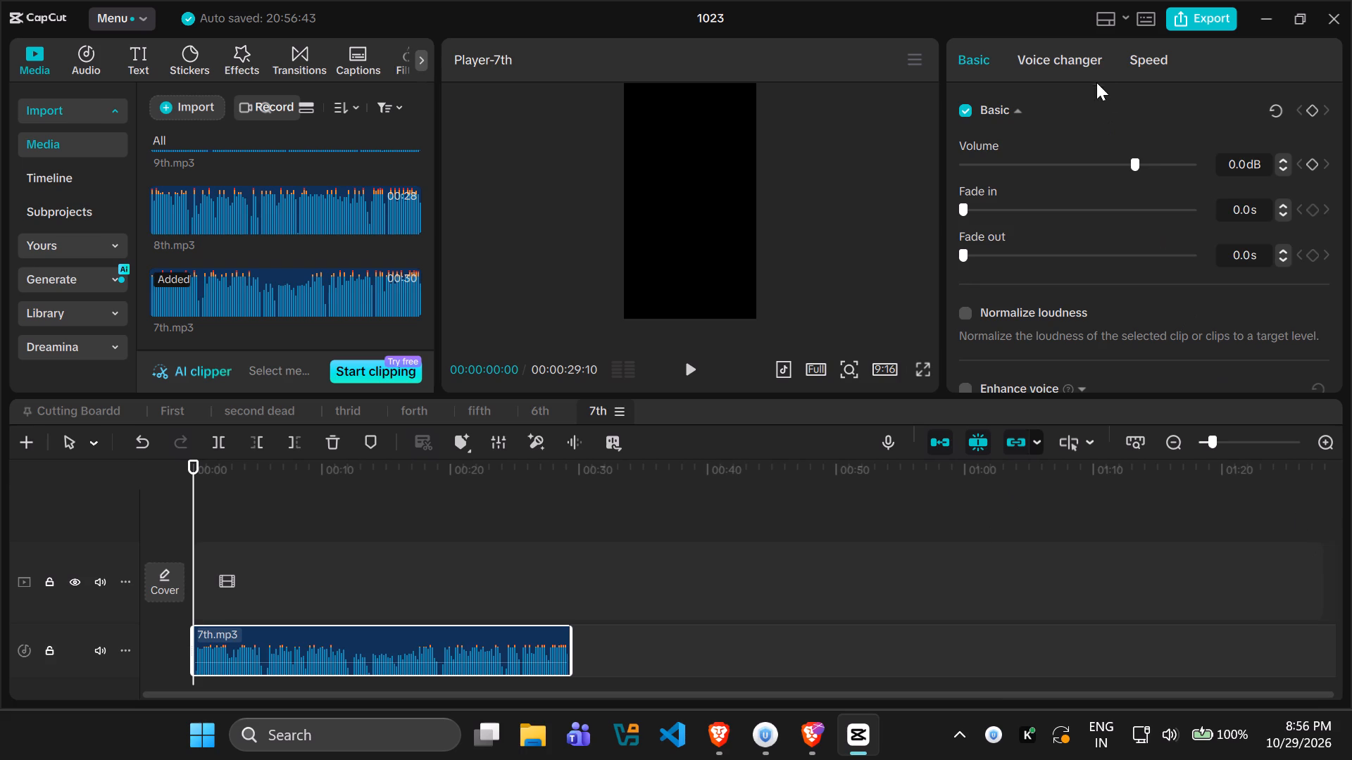
Enable audio pitch change for 7th.mp3 and shorten the clip's duration to 24.3 s (1.21x speed).
left_click(1134, 57)
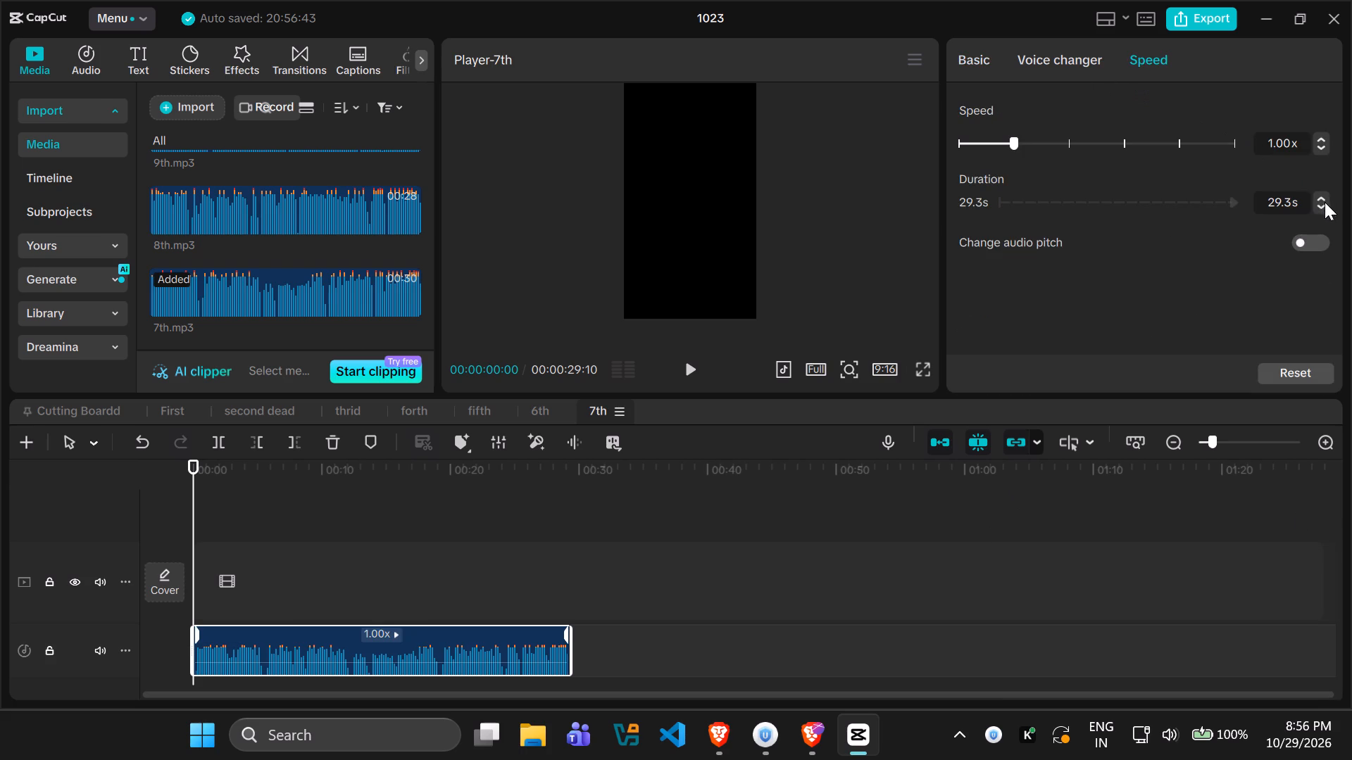
left_click(1308, 239)
triple_click(1321, 204)
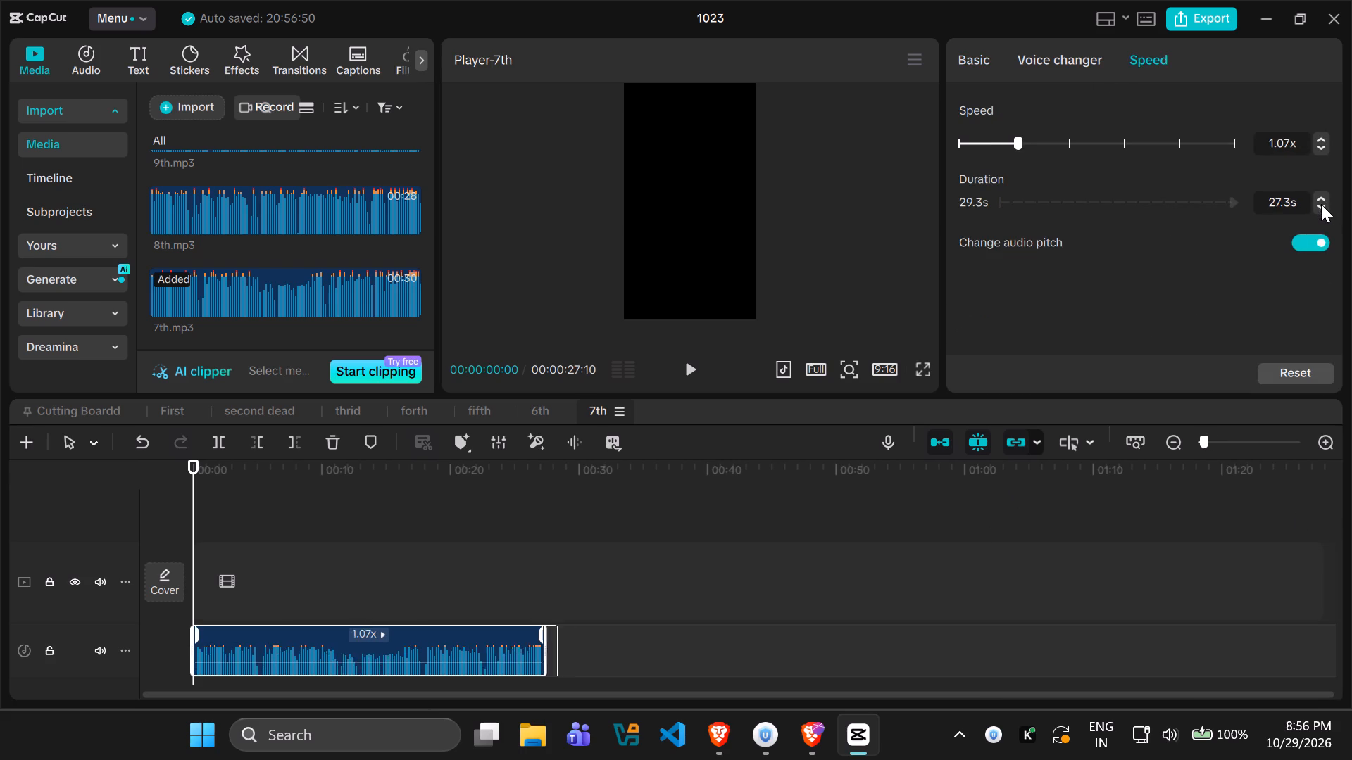
double_click(1321, 204)
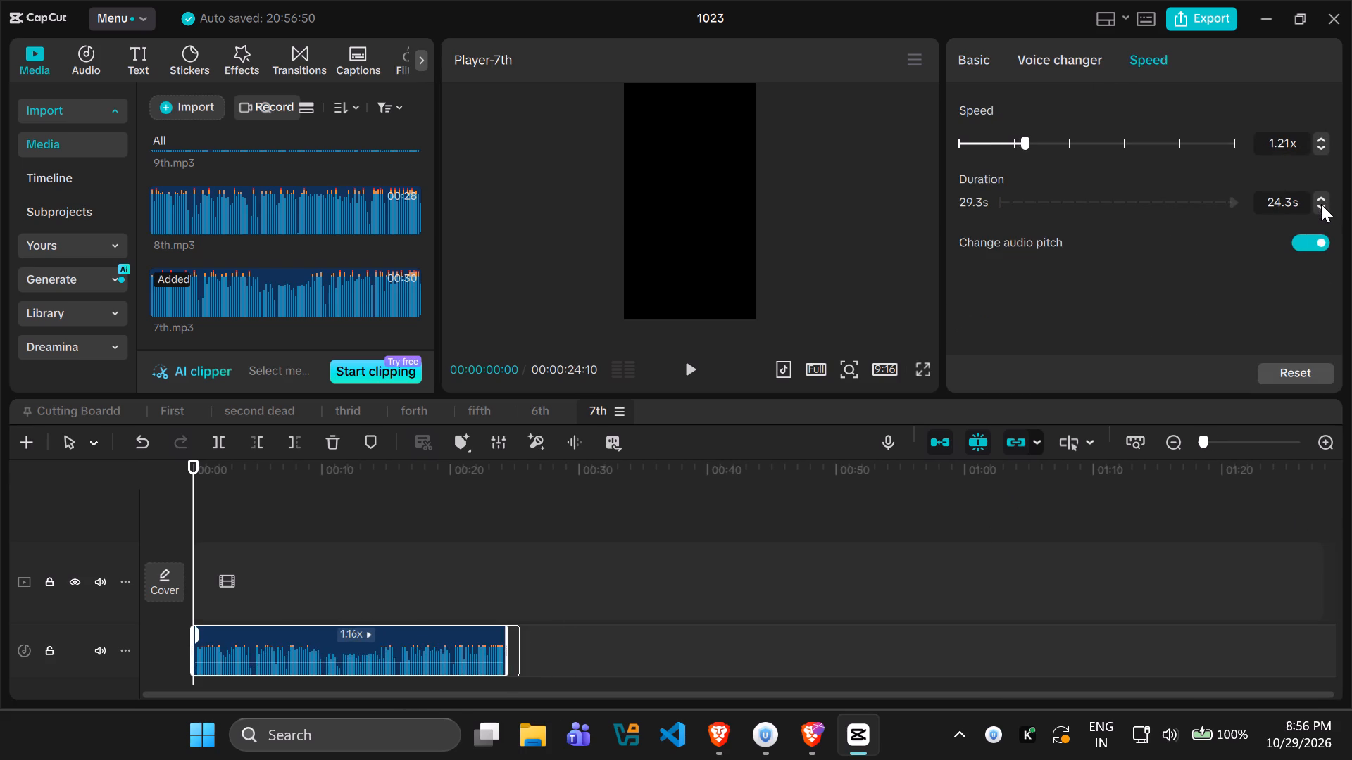
Split the voice-over at the first pause, 00:00:04:08, and trim the start of the following piece to 00:00:04:20.
key("space")
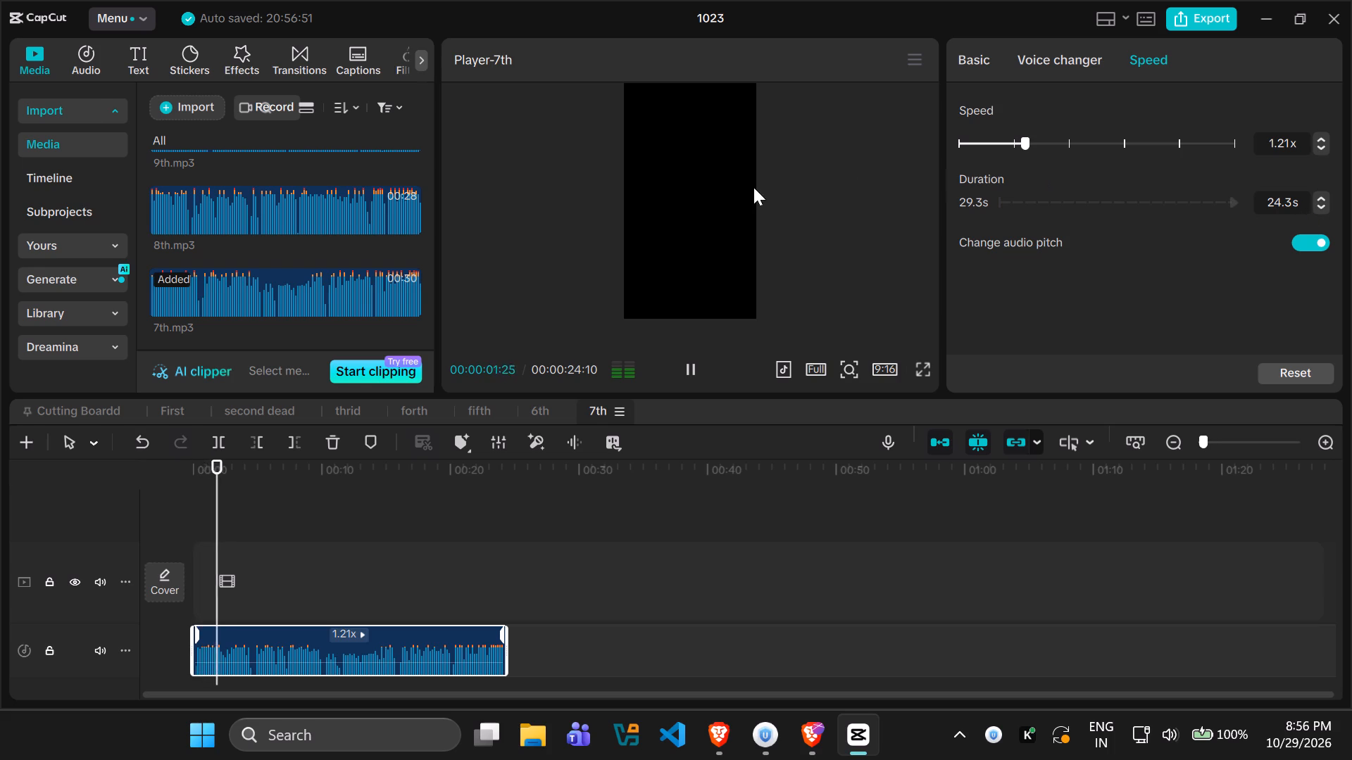
key("space")
scroll(293, 657, "up", 15, "ctrl")
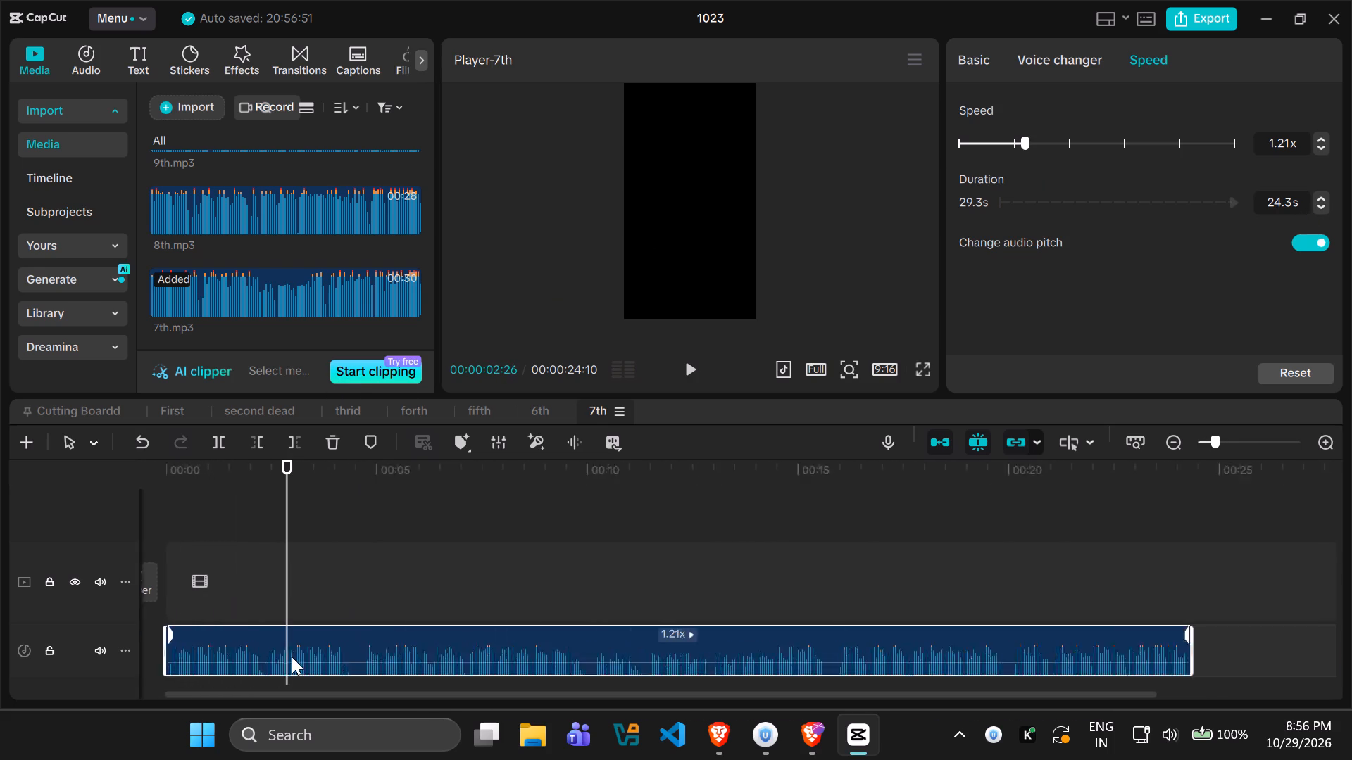
scroll(292, 657, "up", 17, "ctrl")
left_click_drag(293, 540, 294, 540)
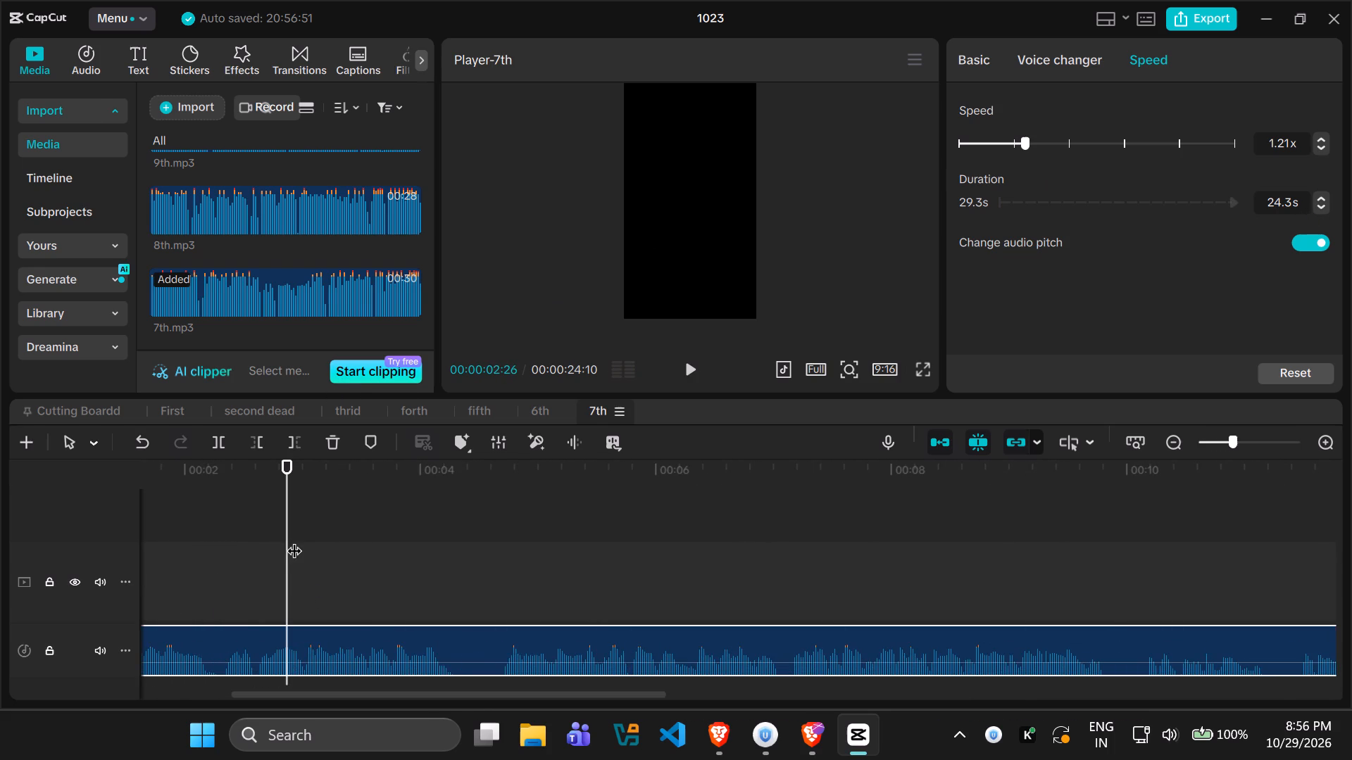
left_click_drag(294, 540, 449, 541)
left_click(450, 543)
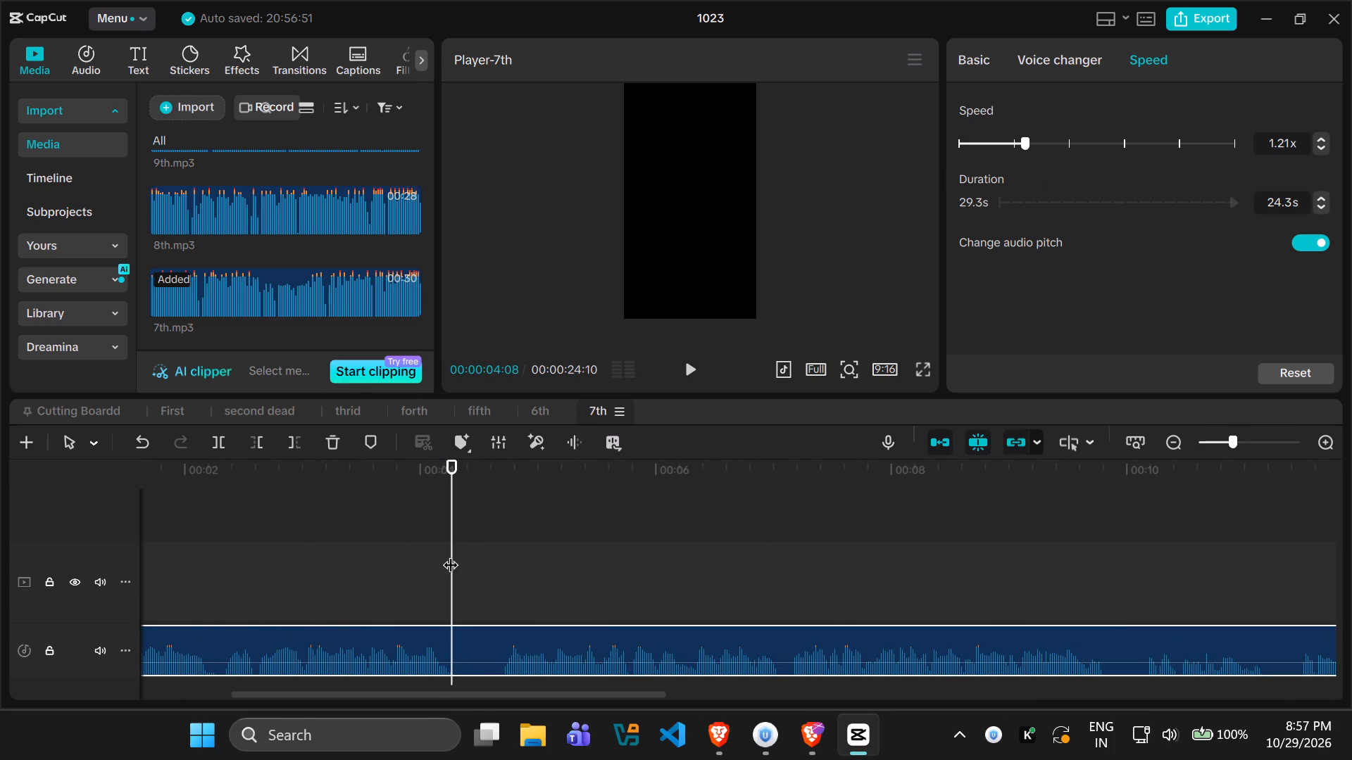
left_click(394, 638)
left_click(213, 440)
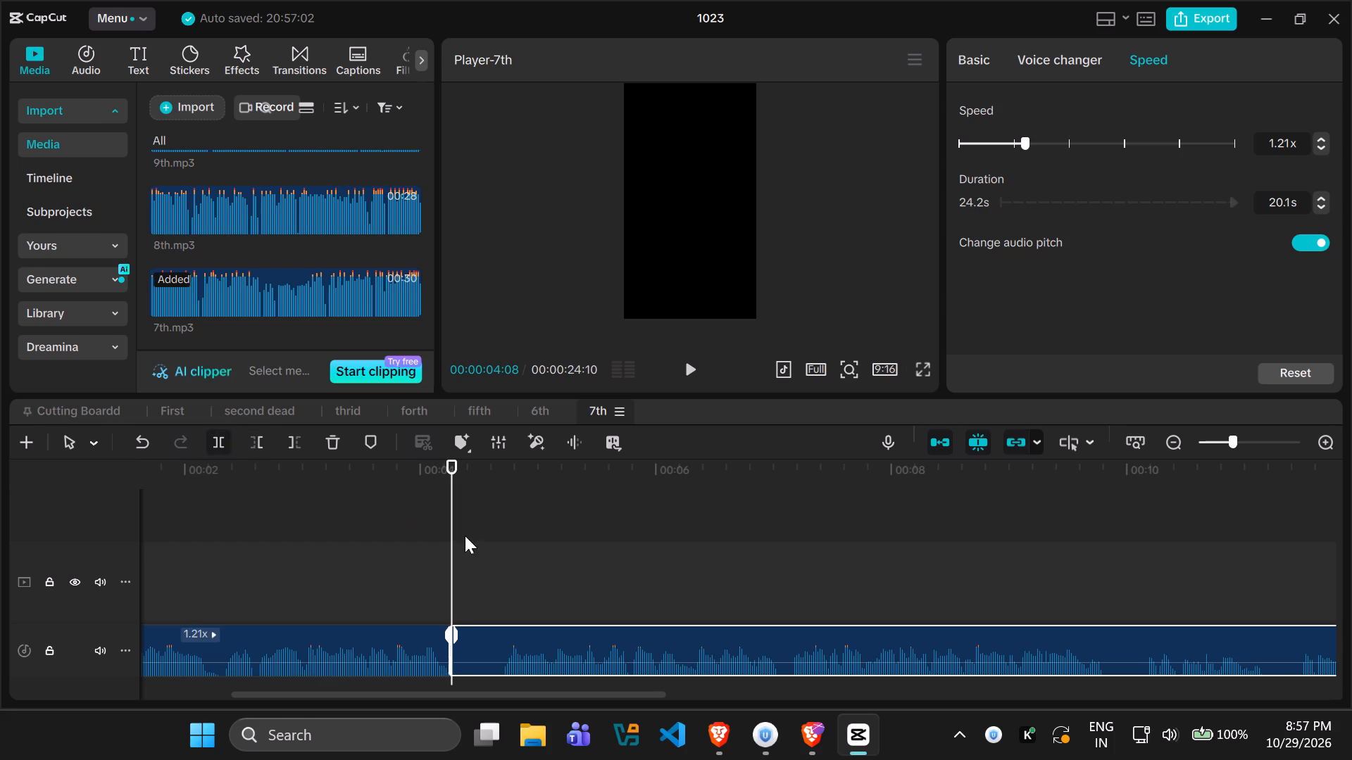
left_click_drag(453, 536, 499, 544)
left_click(256, 440)
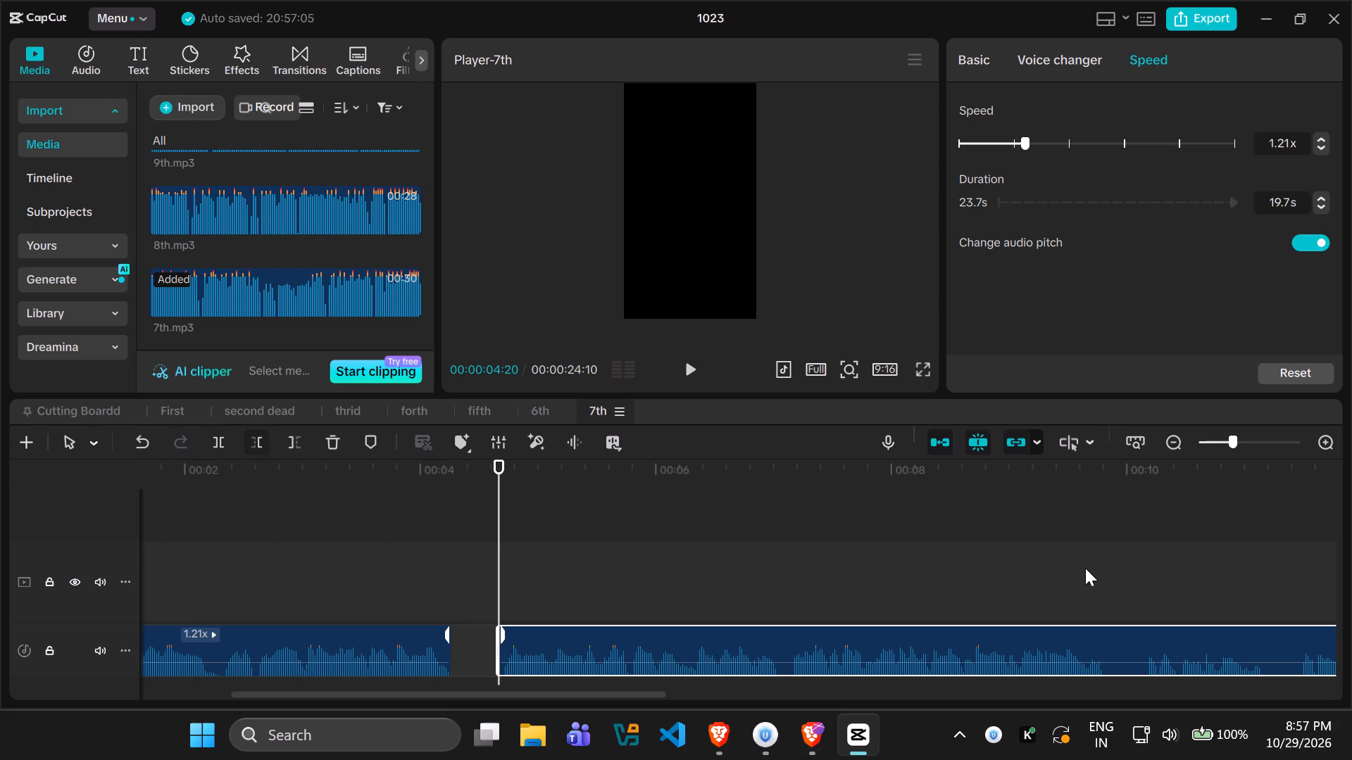
Split the voice-over at the pause at 00:00:09:24 and trim the start of the following piece to 00:00:10:05.
left_click(1101, 583)
left_click(1060, 639)
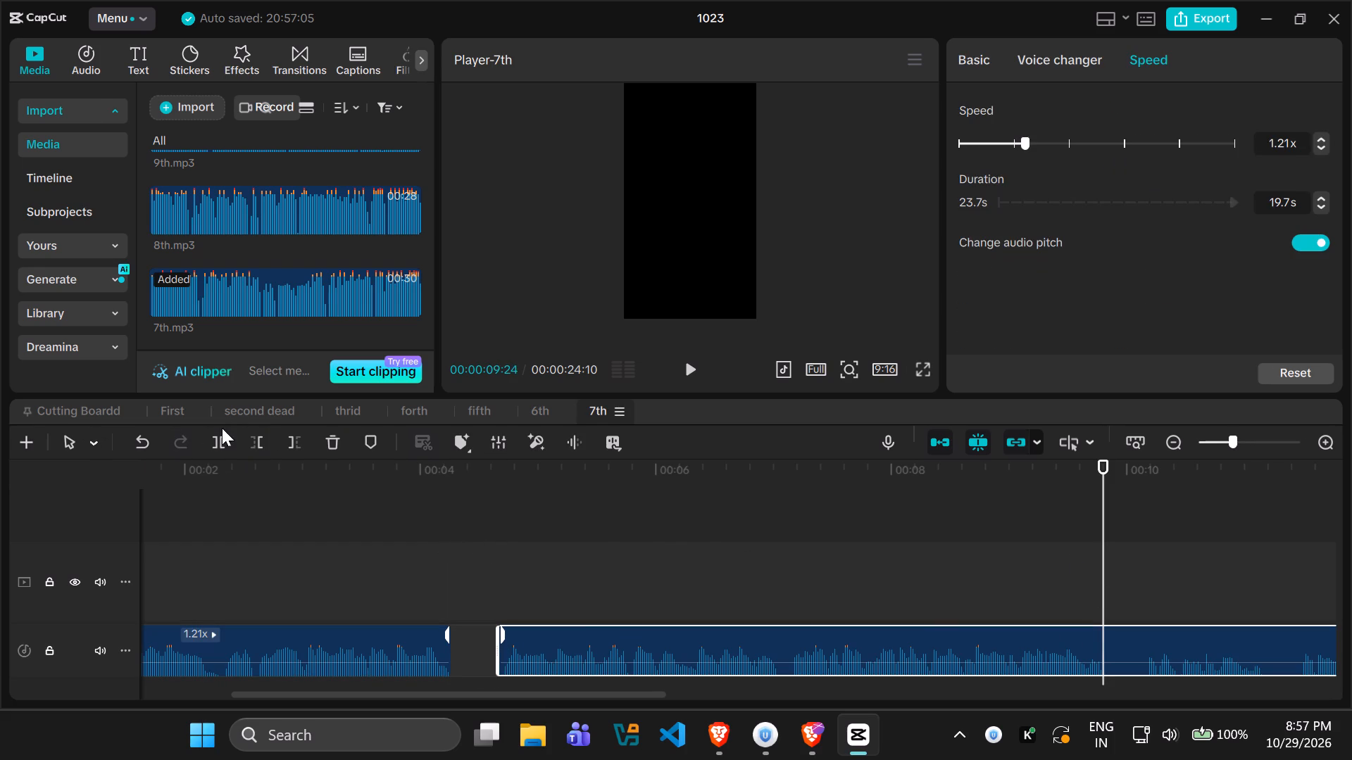
left_click(214, 434)
left_click(1145, 559)
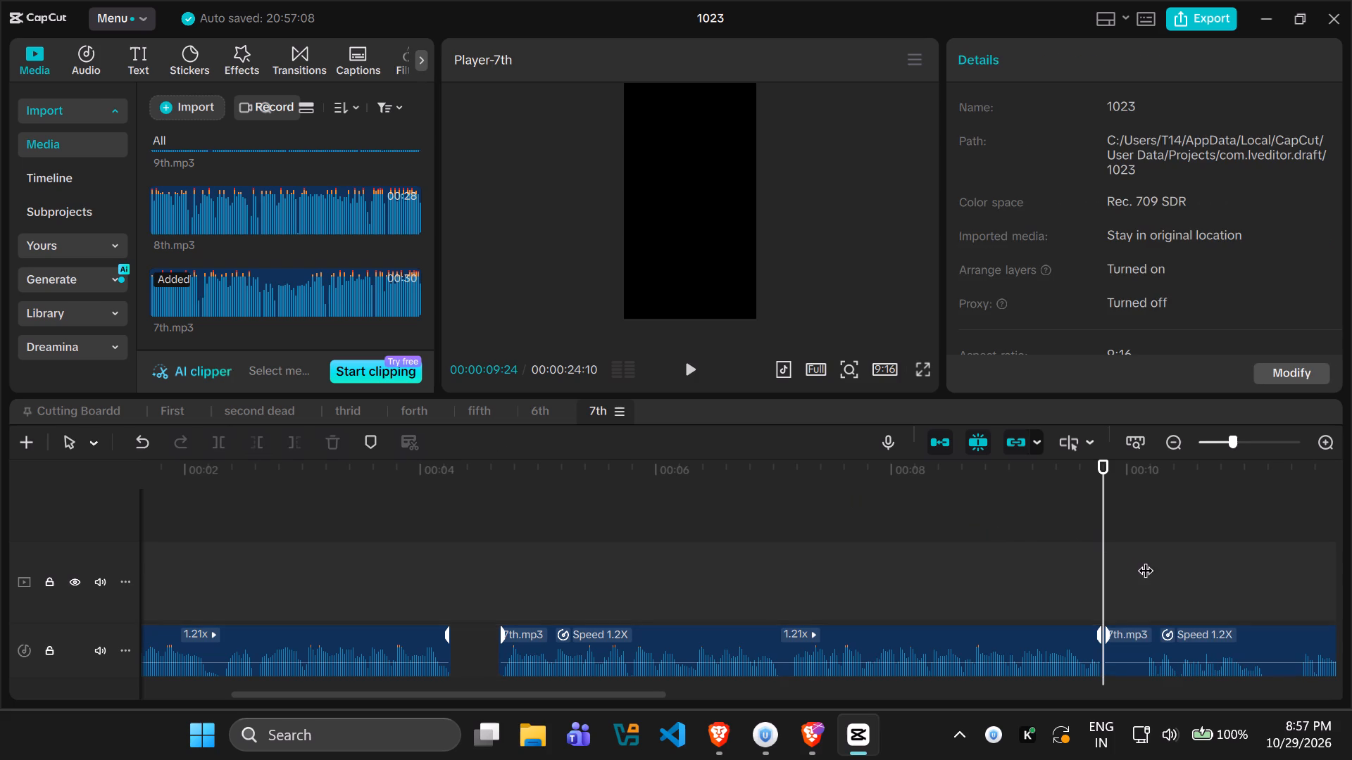
left_click(1146, 562)
left_click(1129, 640)
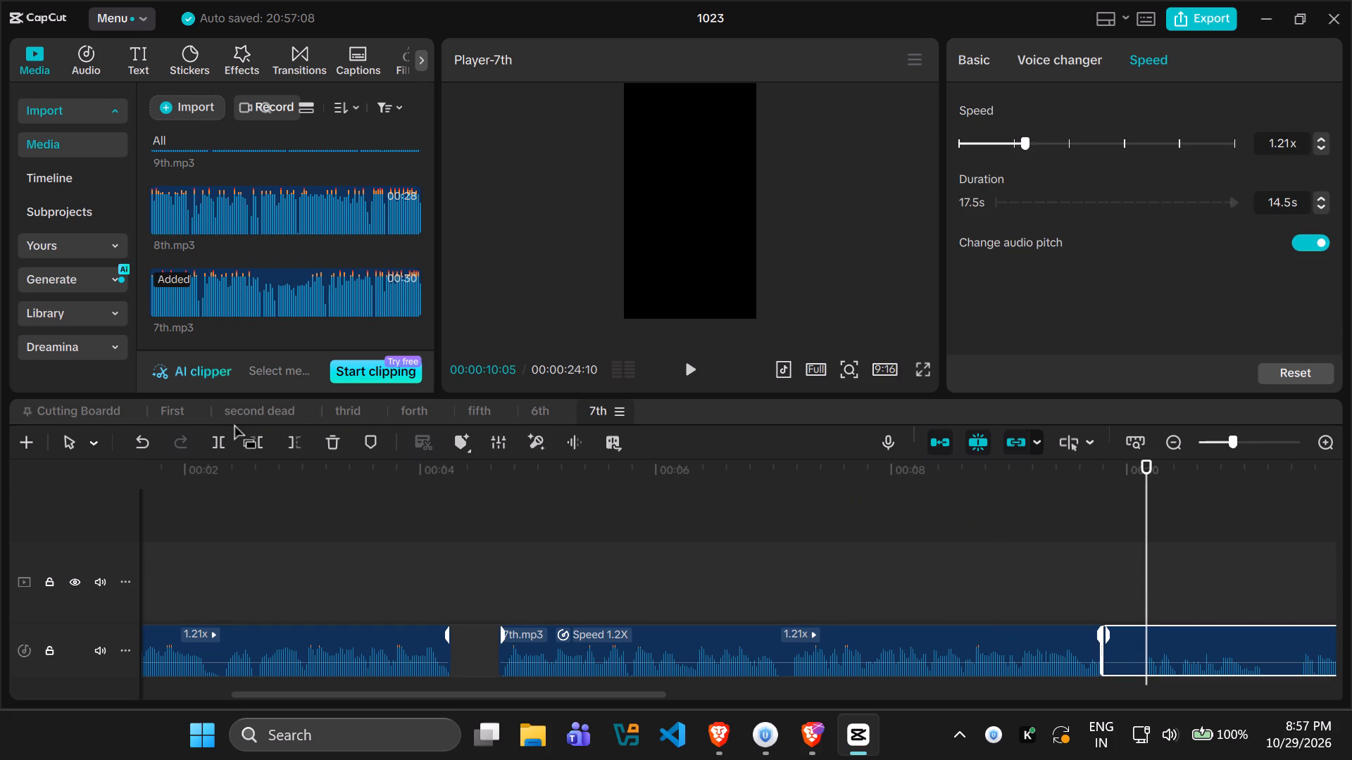
left_click(256, 441)
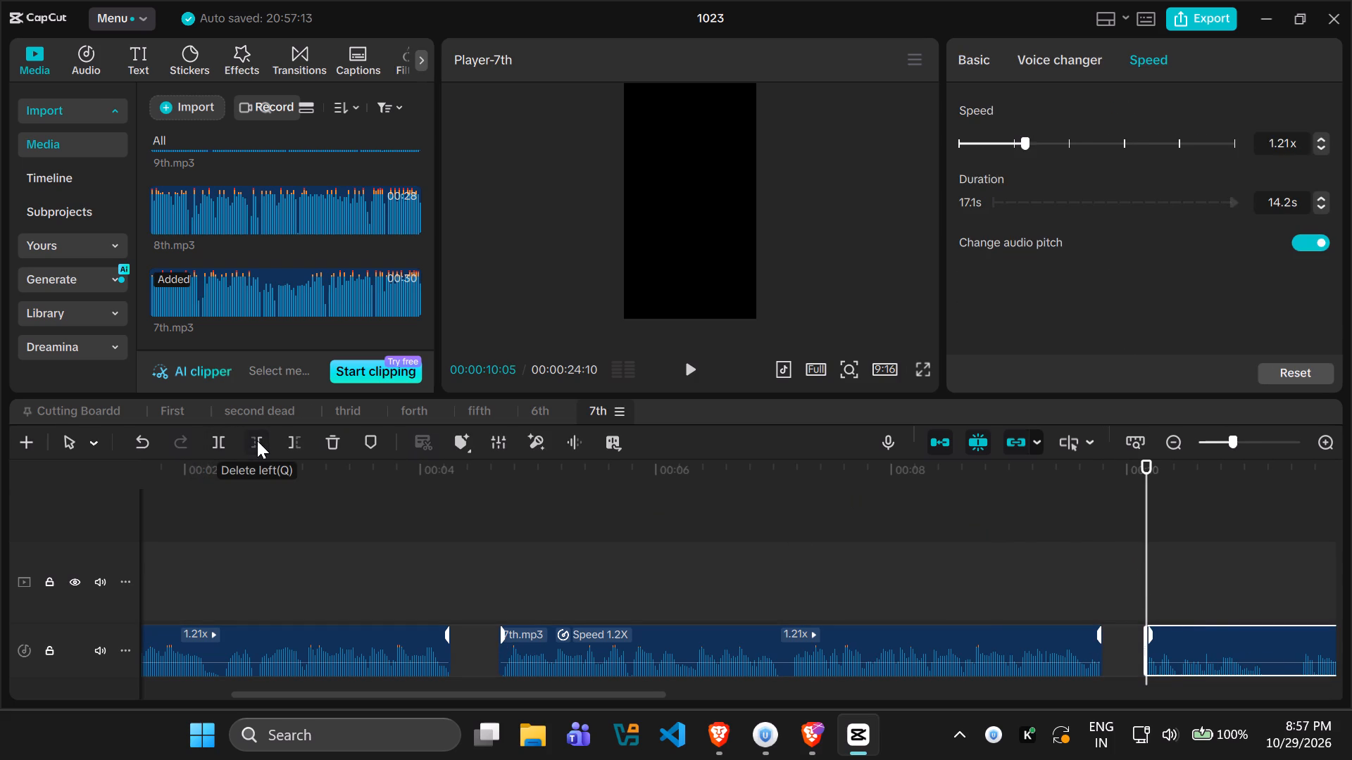
Split the voice-over at 00:00:11:05 and trim the start of the following piece to 00:00:11:15.
key("space")
key("space")
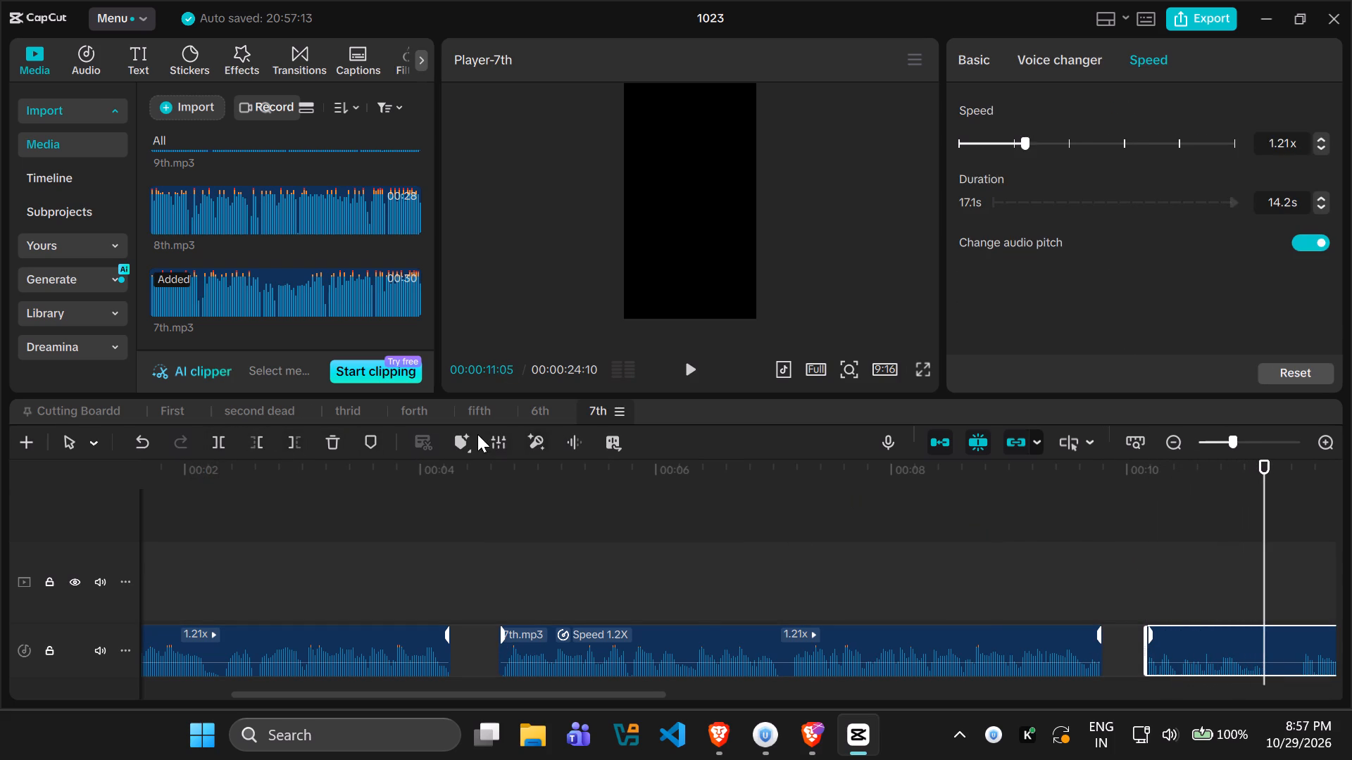
left_click(214, 435)
key("space")
key("space")
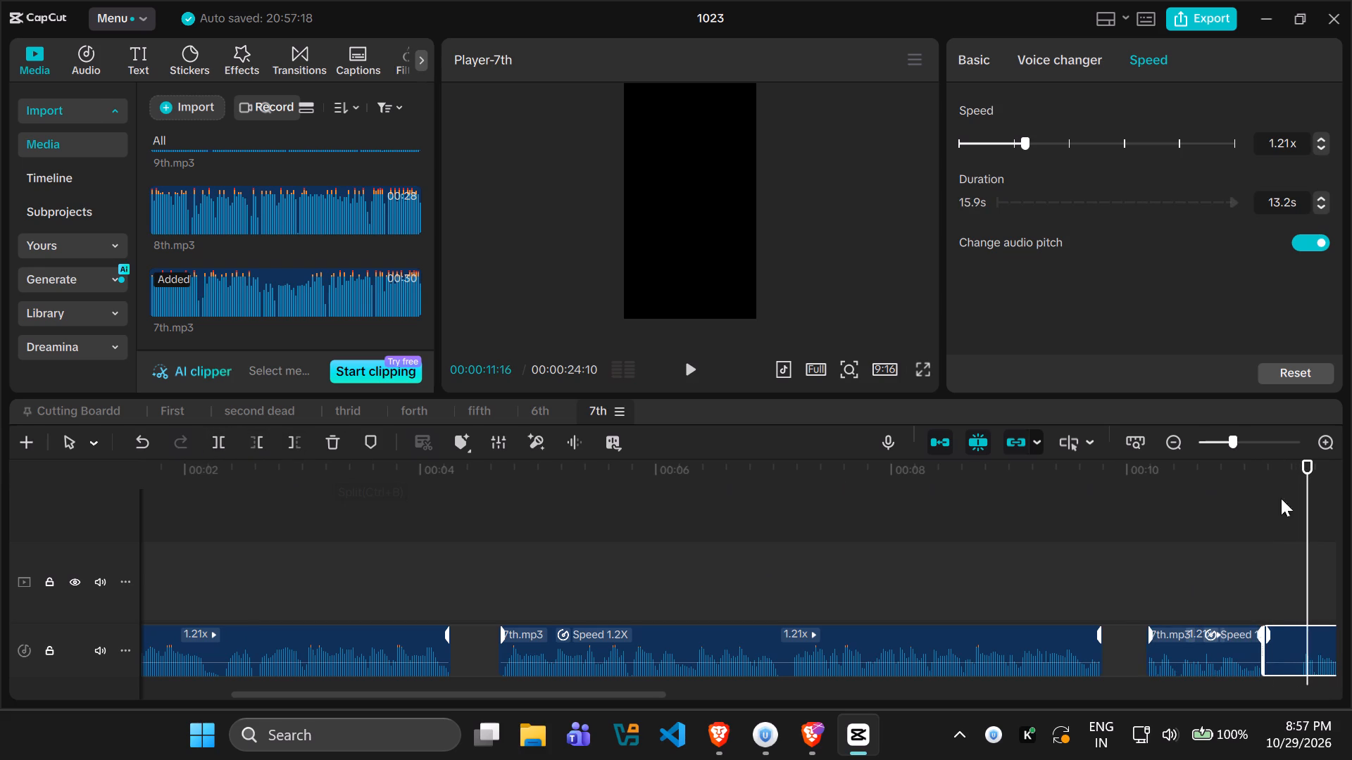
left_click(1303, 509)
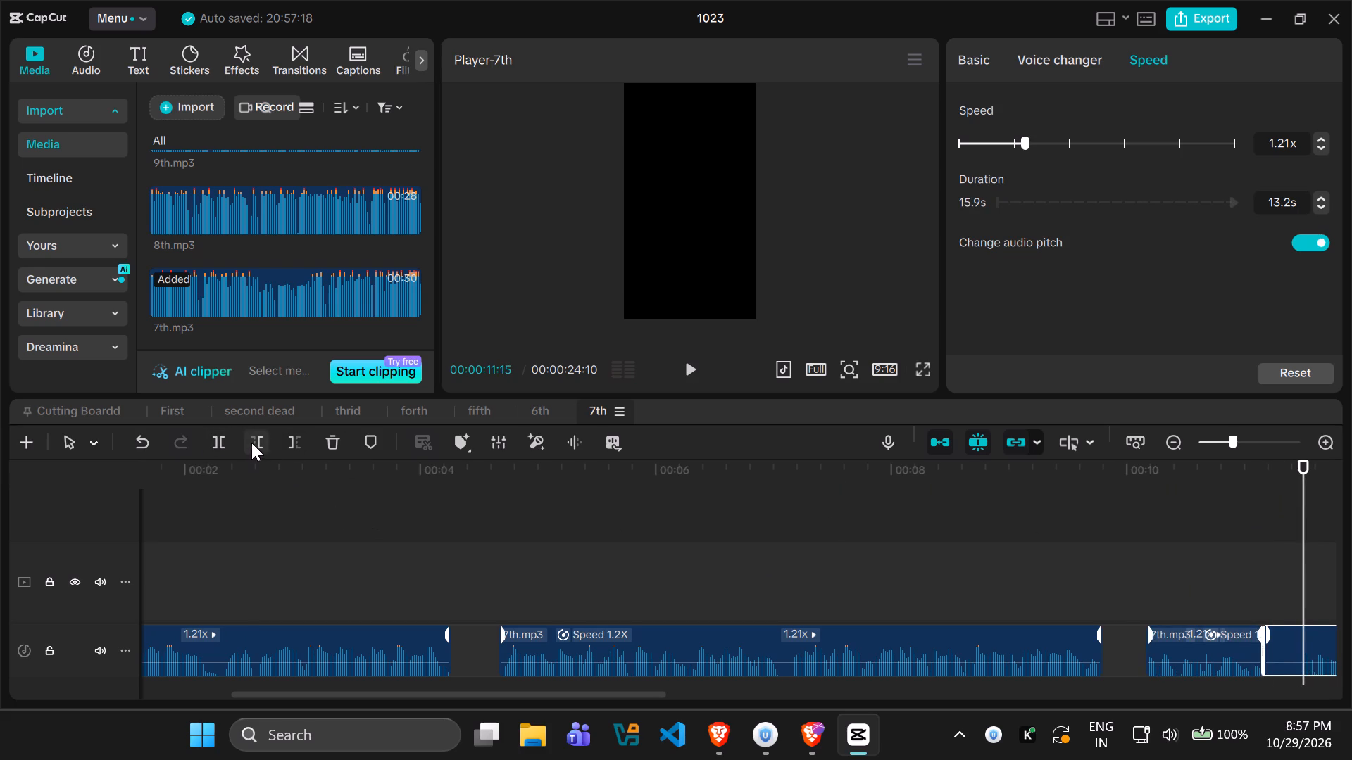
left_click(251, 443)
Split the voice-over at the pause at 00:00:15:18 and trim the start of the following piece to 00:00:15:28.
key("space")
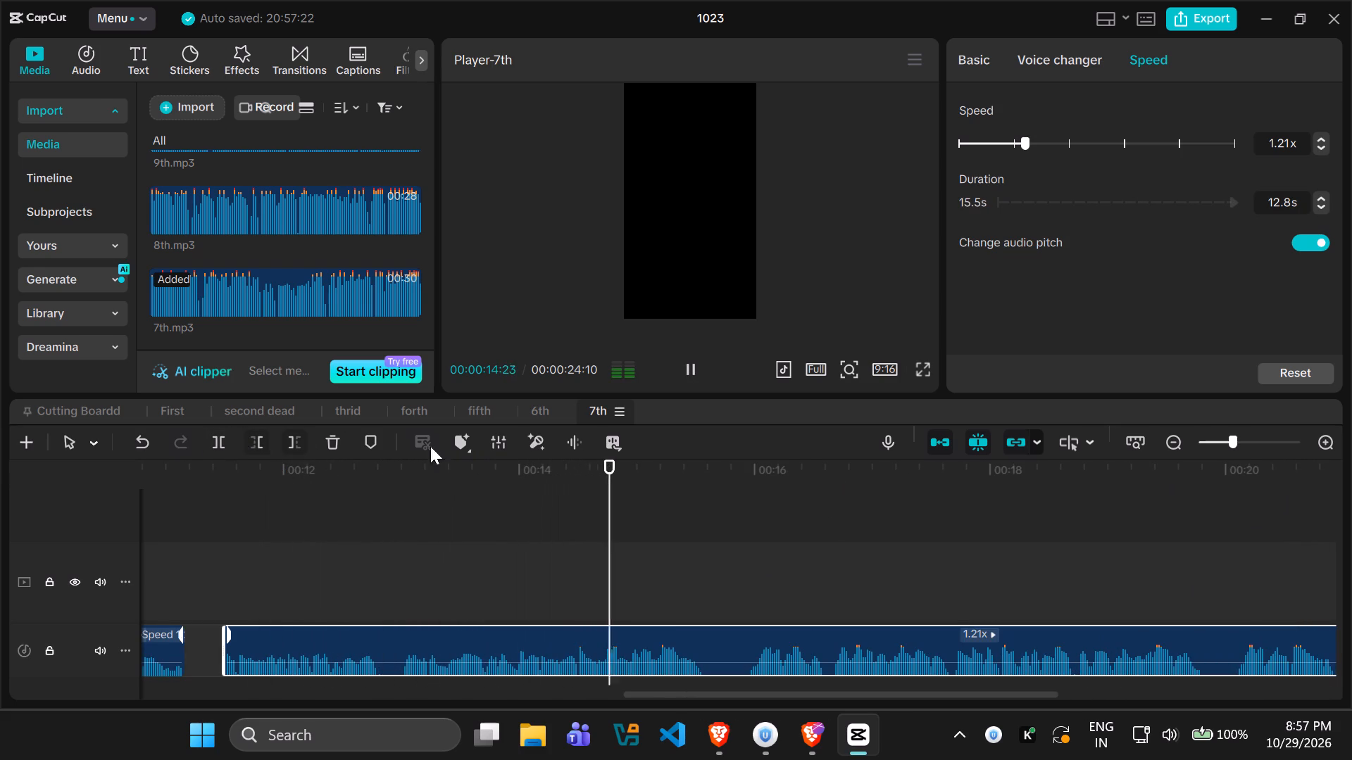
left_click(715, 496)
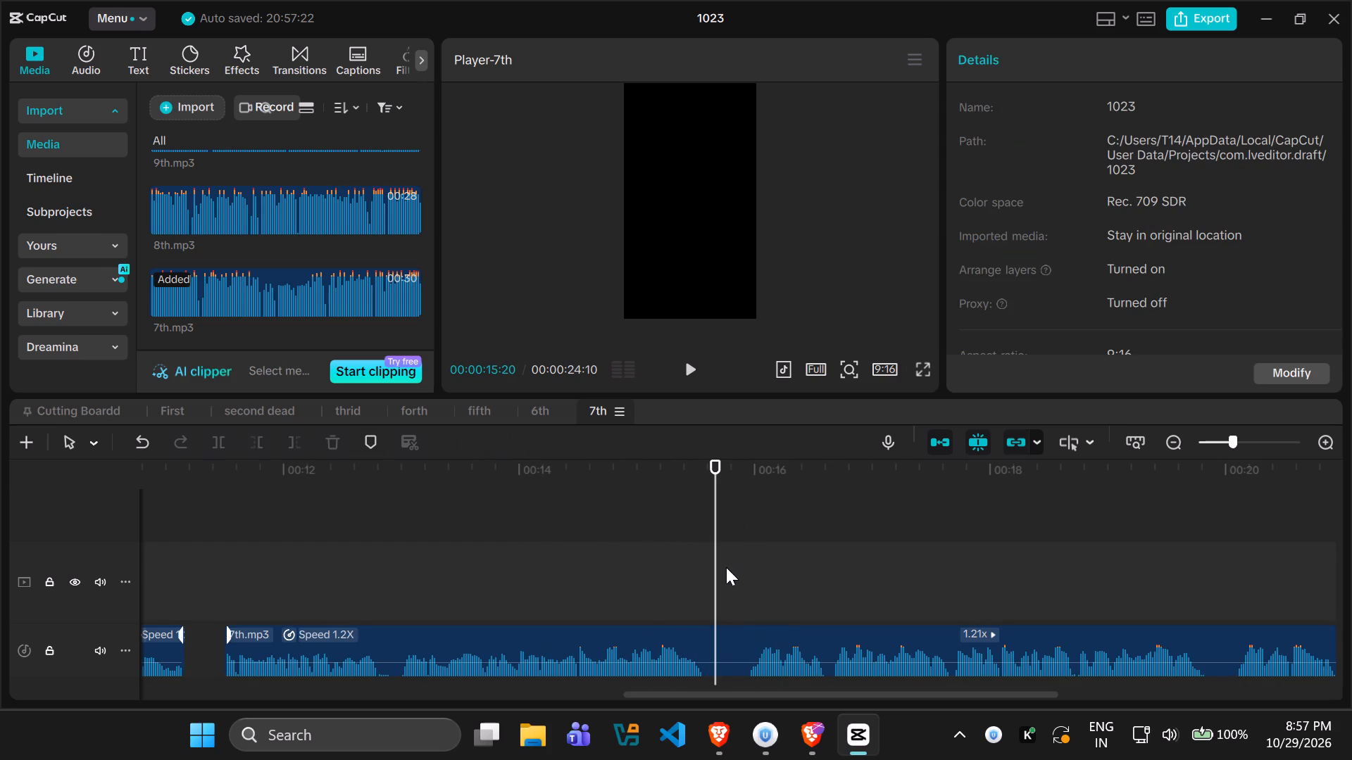
left_click_drag(717, 563, 708, 563)
left_click(647, 635)
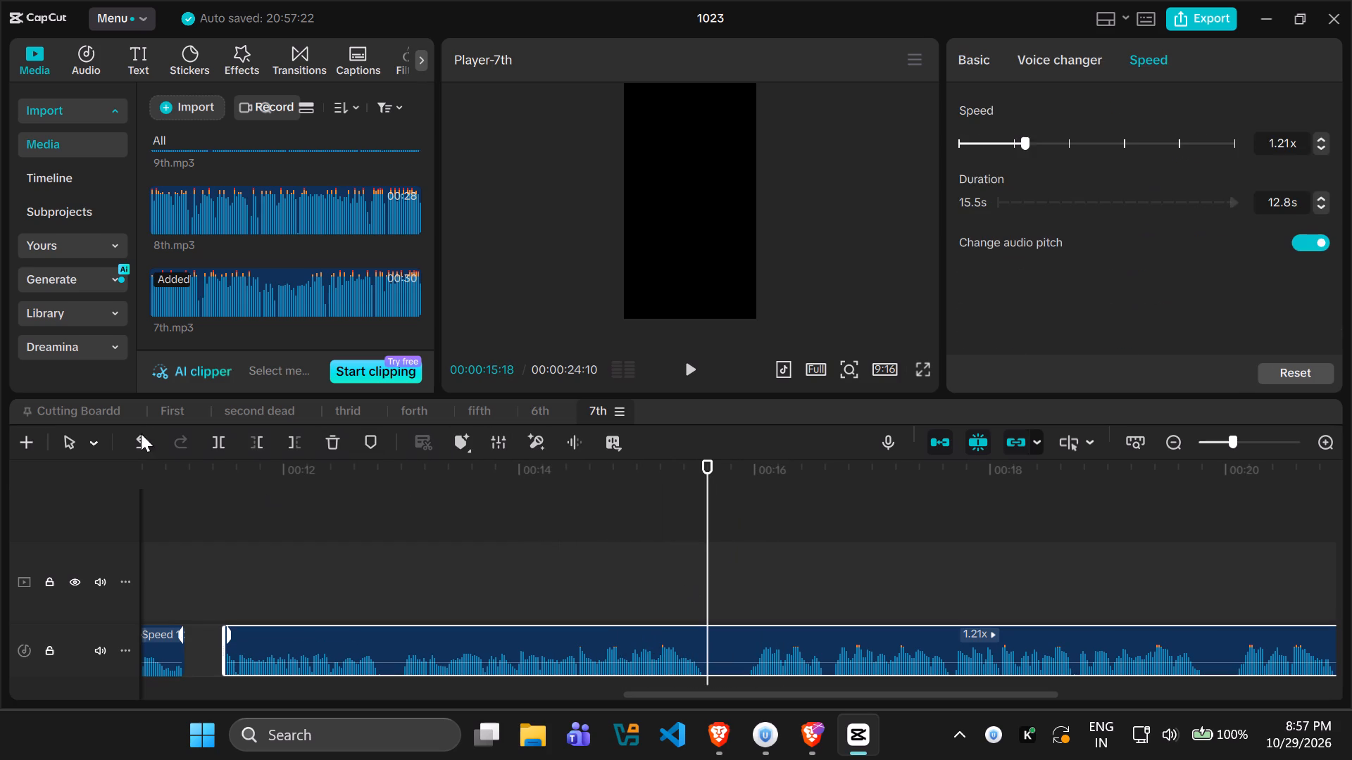
left_click(220, 439)
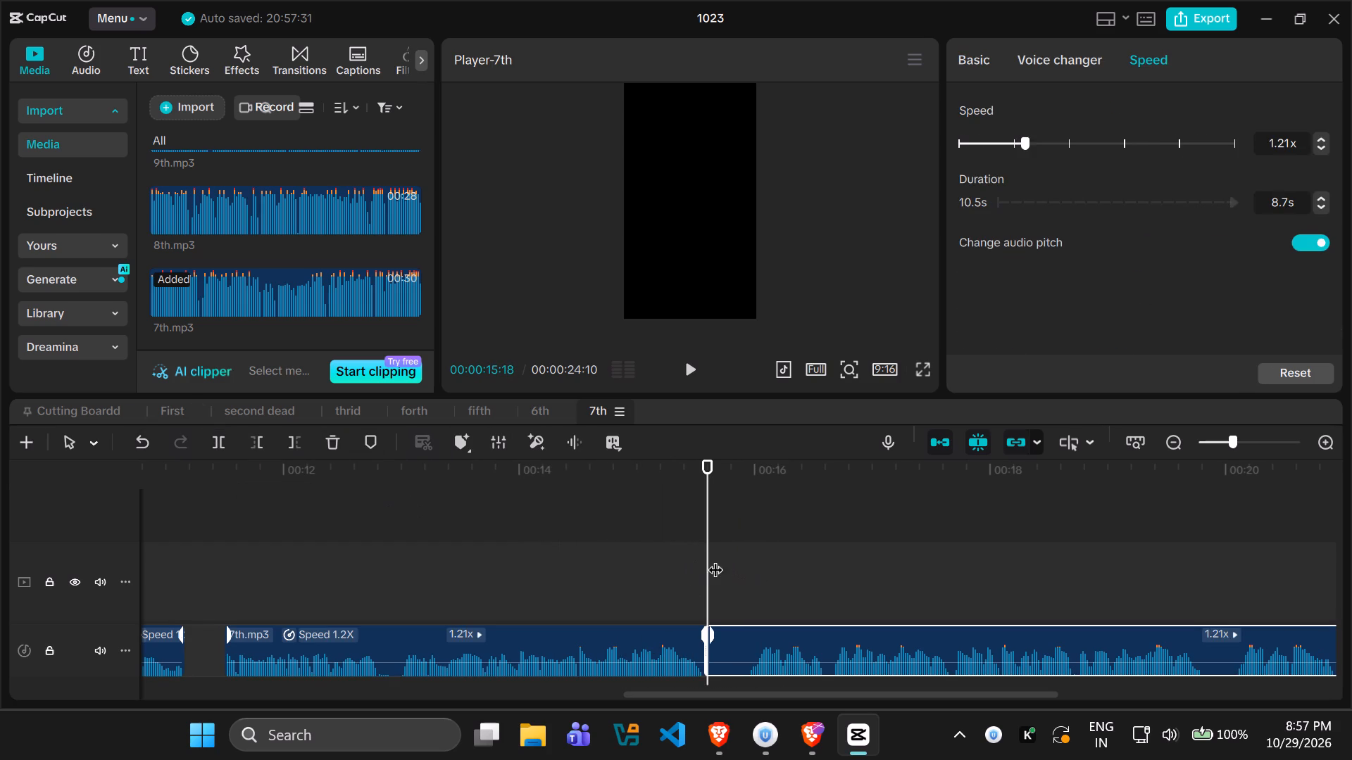
left_click_drag(706, 557, 746, 556)
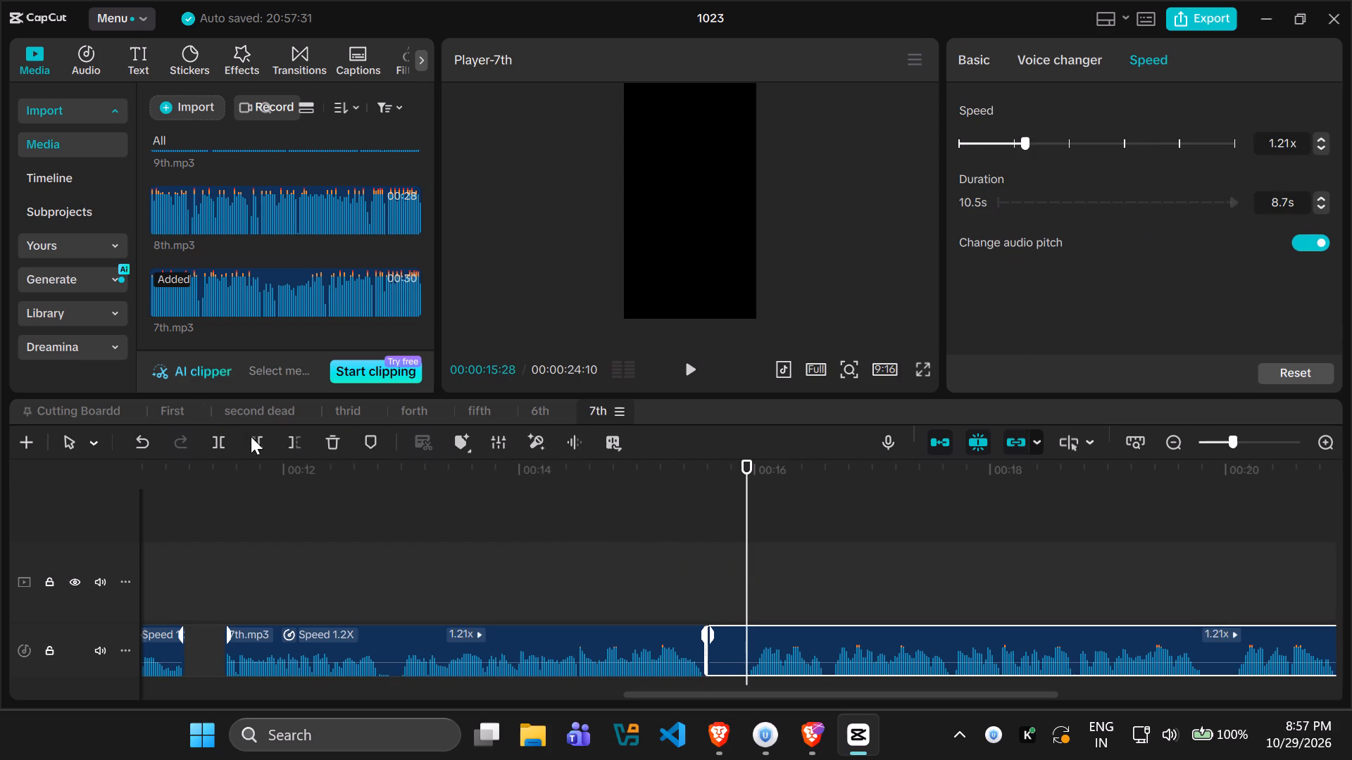
left_click(261, 441)
Raise the volume of the voice-over piece that ends at 00:00:15:18 to 2.0 dB.
left_click(411, 653)
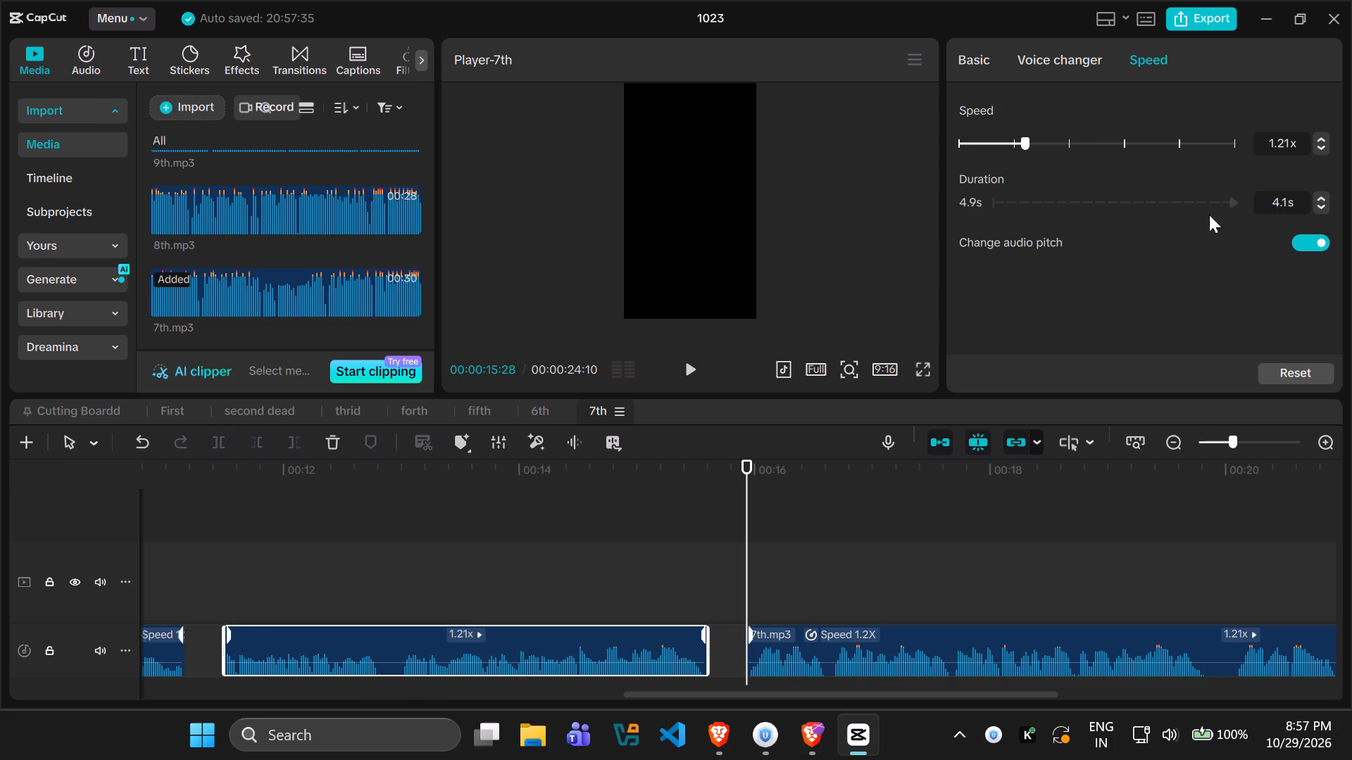
left_click(1022, 64)
left_click(981, 58)
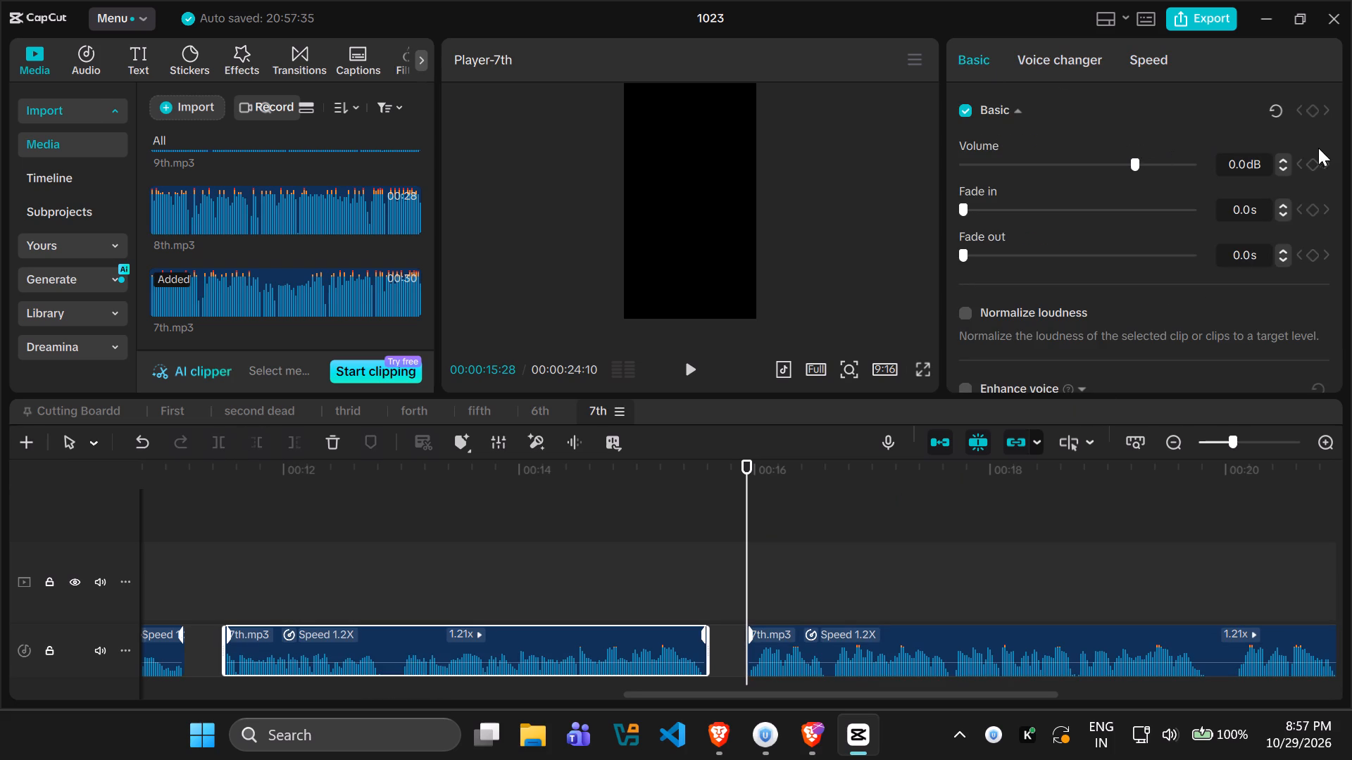
triple_click(1281, 158)
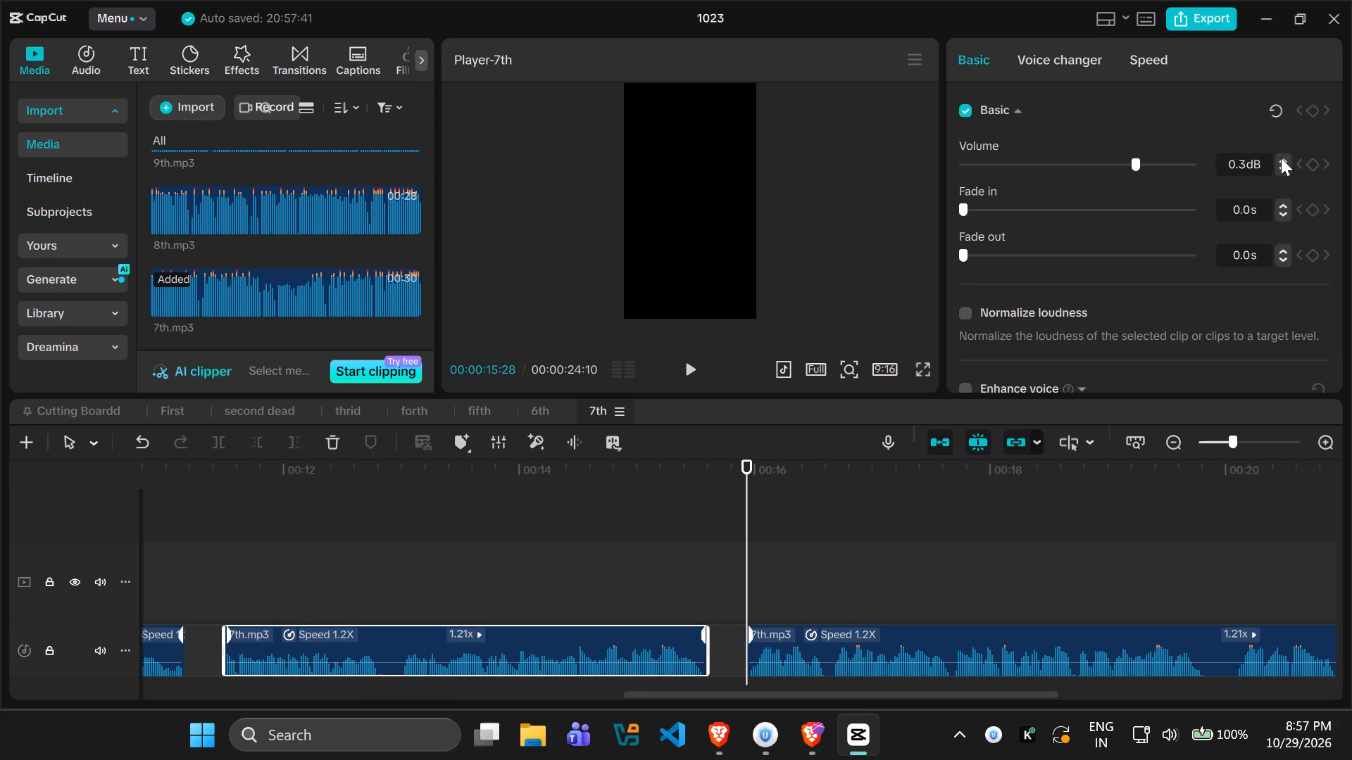
triple_click(1281, 158)
triple_click(1281, 158)
triple_click(1281, 158)
triple_click(1281, 158)
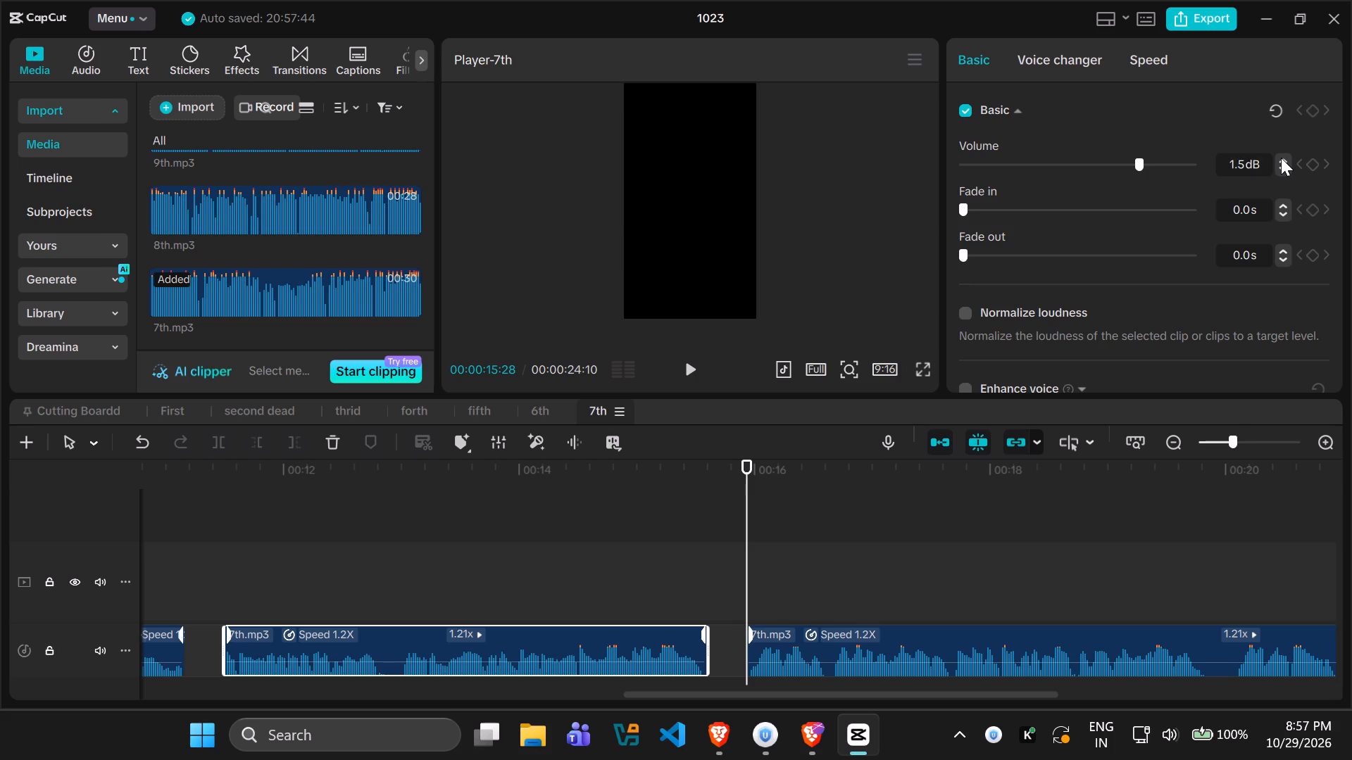
triple_click(1281, 158)
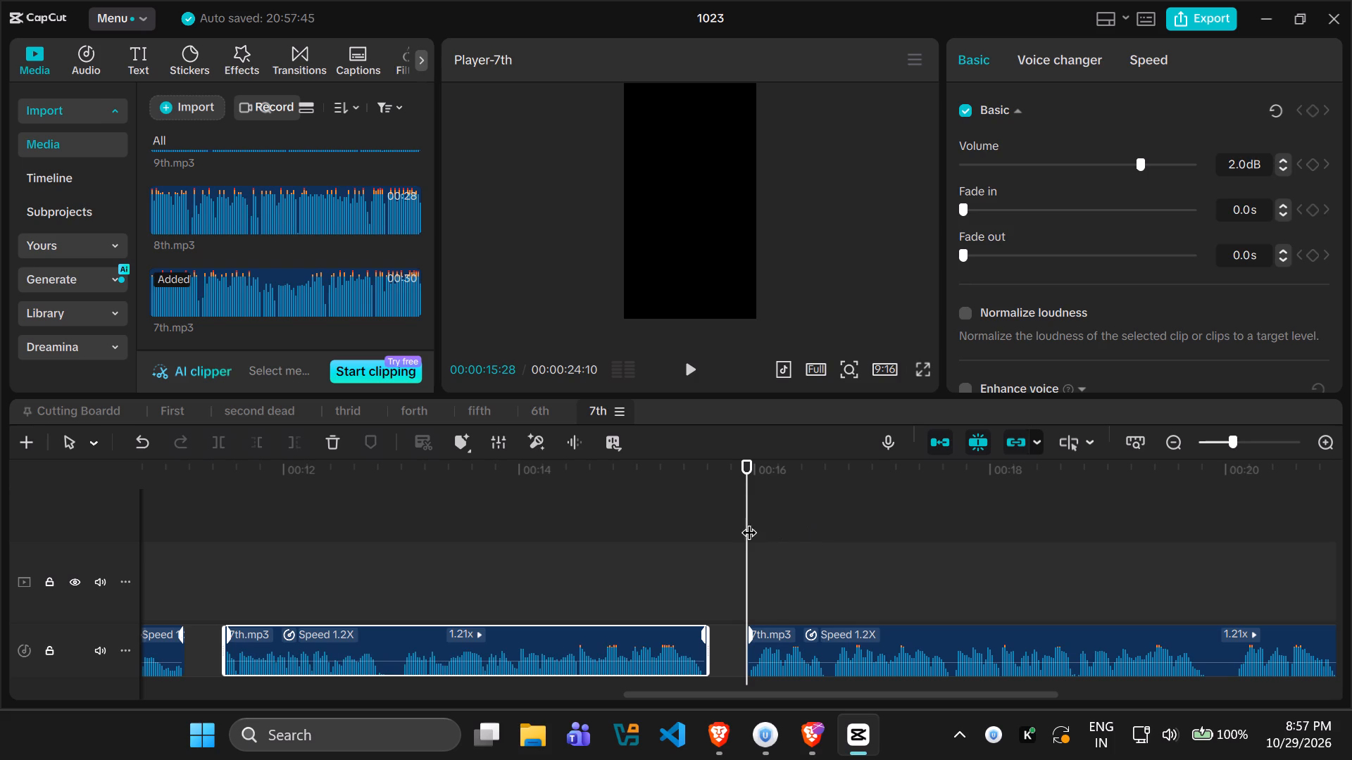
Play back the louder piece, split the voice-over at 00:00:19:26, and trim the start of the last piece to 00:00:20:02.
left_click_drag(741, 519, 246, 552)
key("space")
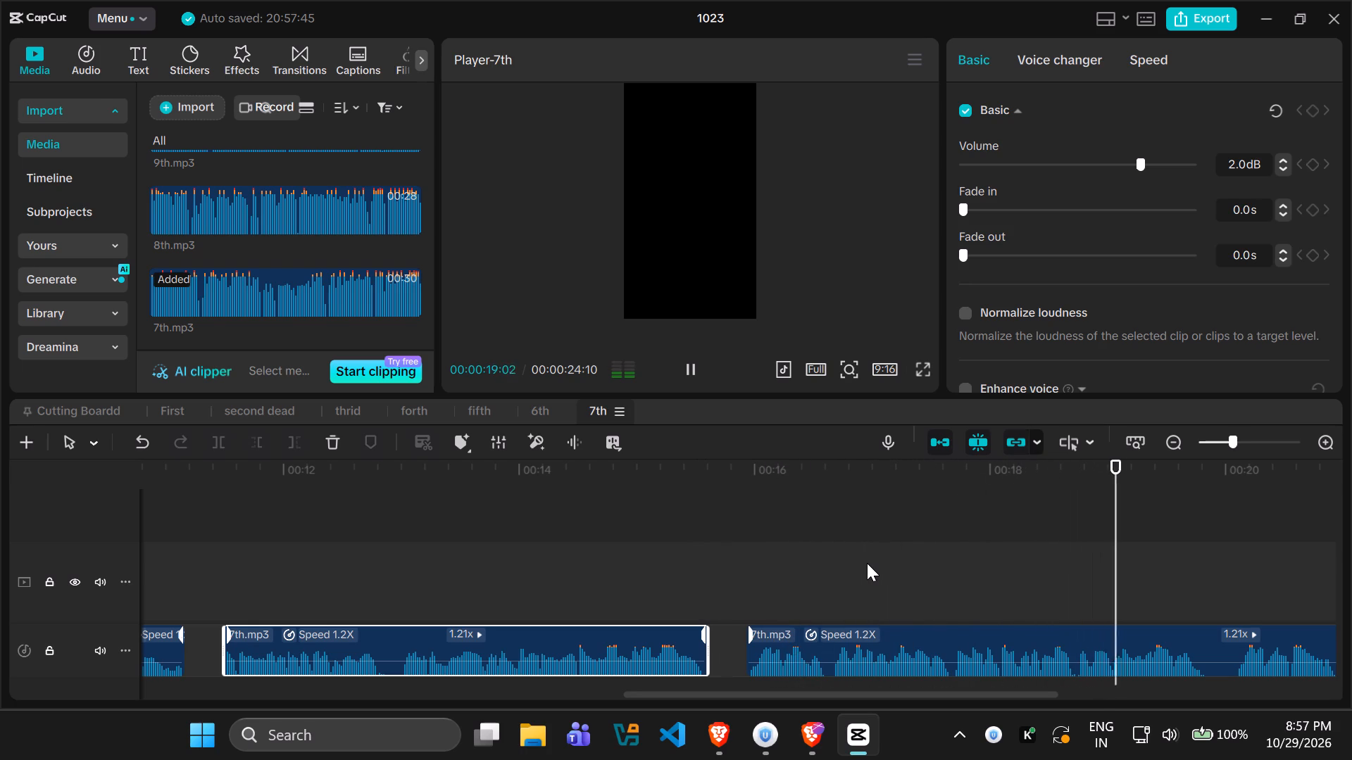
key("space")
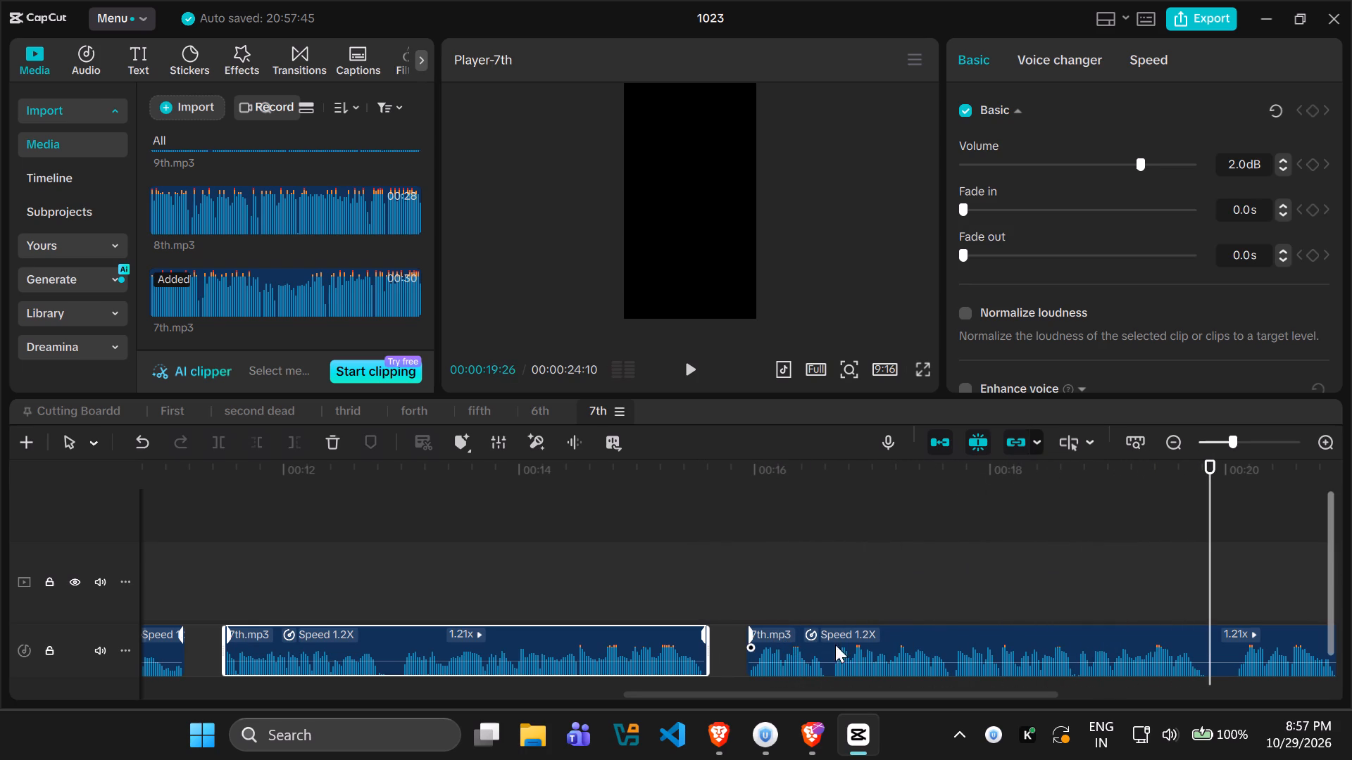
left_click(860, 645)
left_click(213, 439)
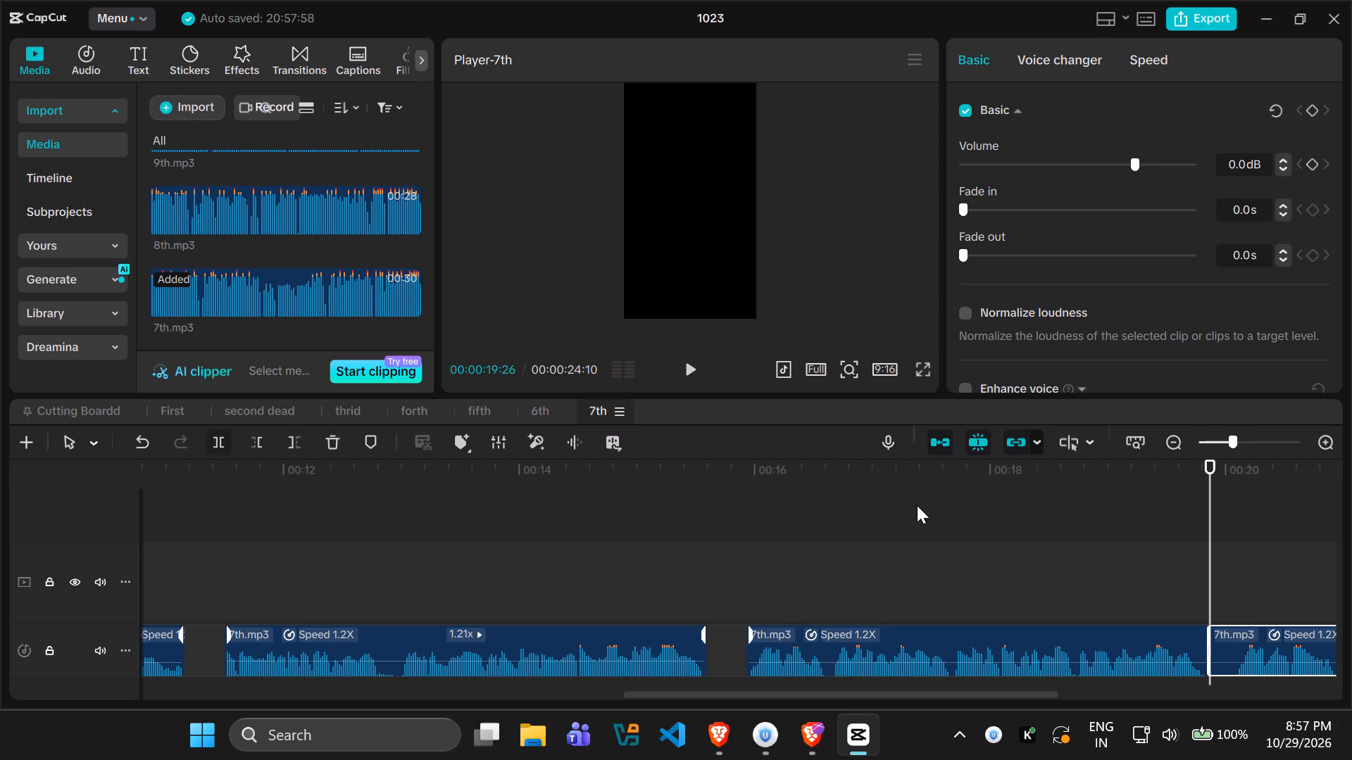
left_click_drag(1206, 549, 1234, 549)
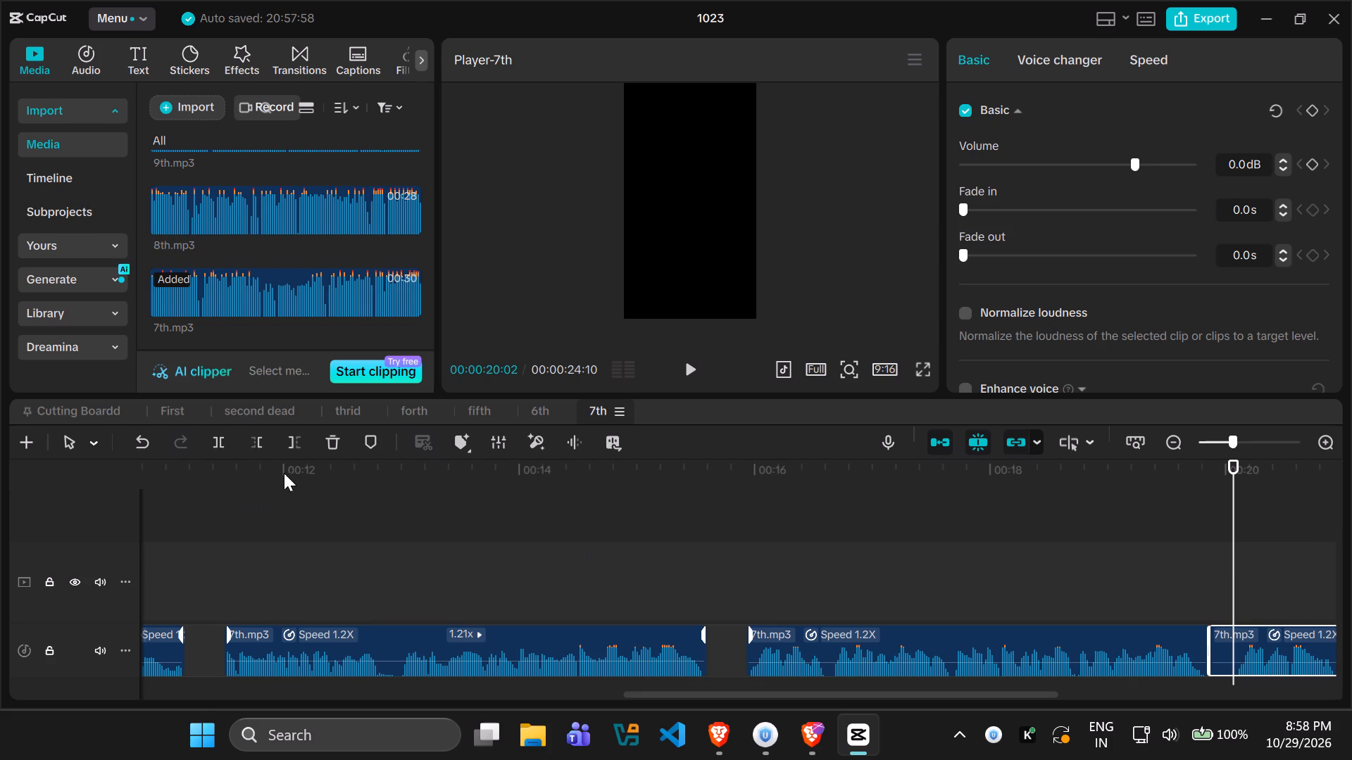
left_click(260, 437)
Move the last voice-over piece onto a new audio track below, starting slightly before the preceding piece ends.
key("space")
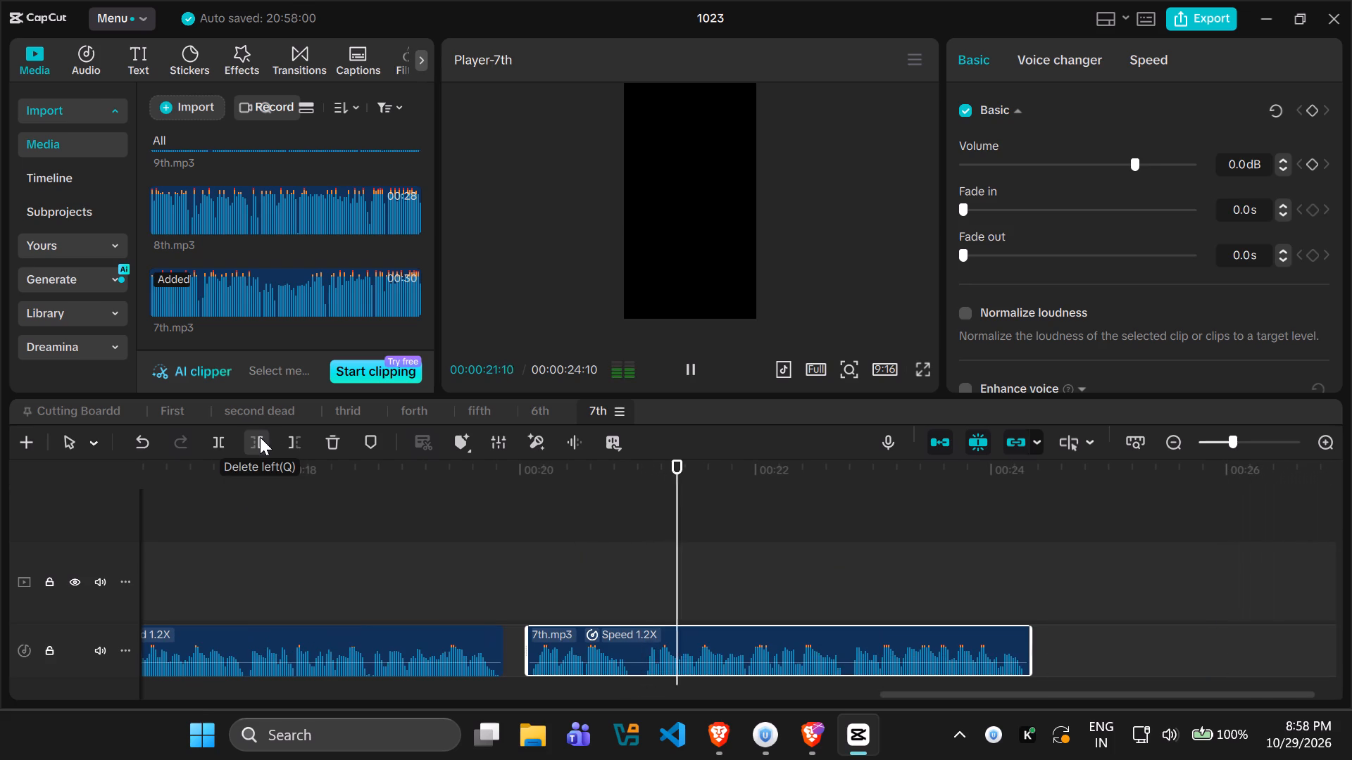
key("space")
key("space")
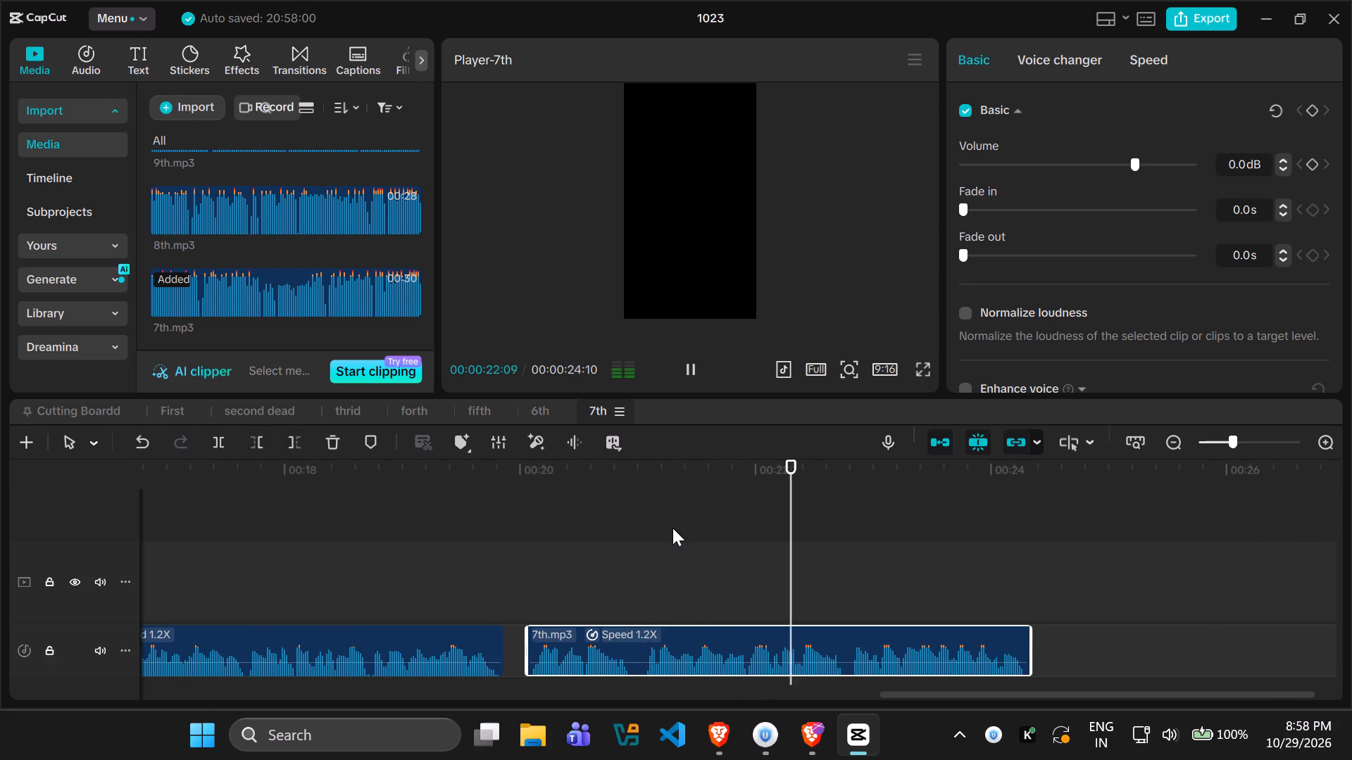
key("space")
left_click_drag(622, 651, 603, 658)
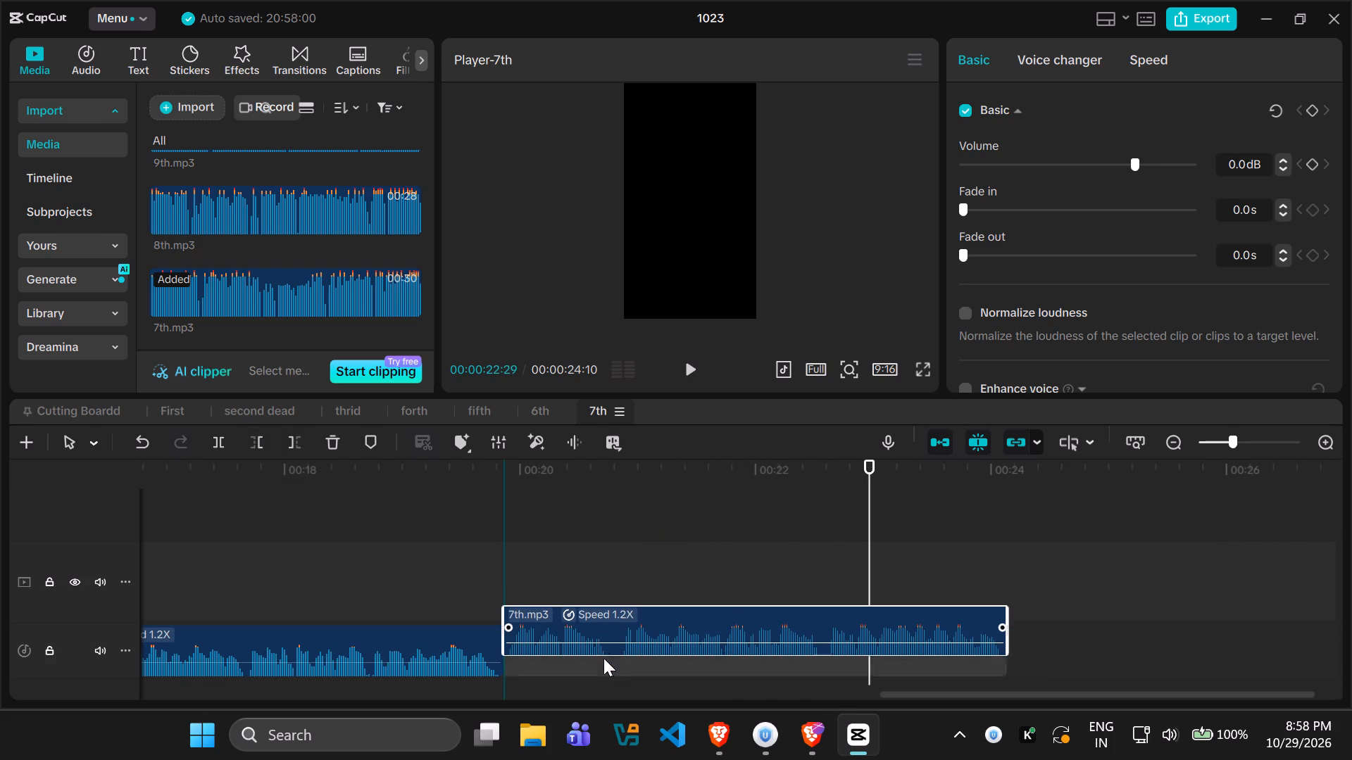
left_click_drag(603, 658, 594, 699)
left_click_drag(613, 655, 606, 655)
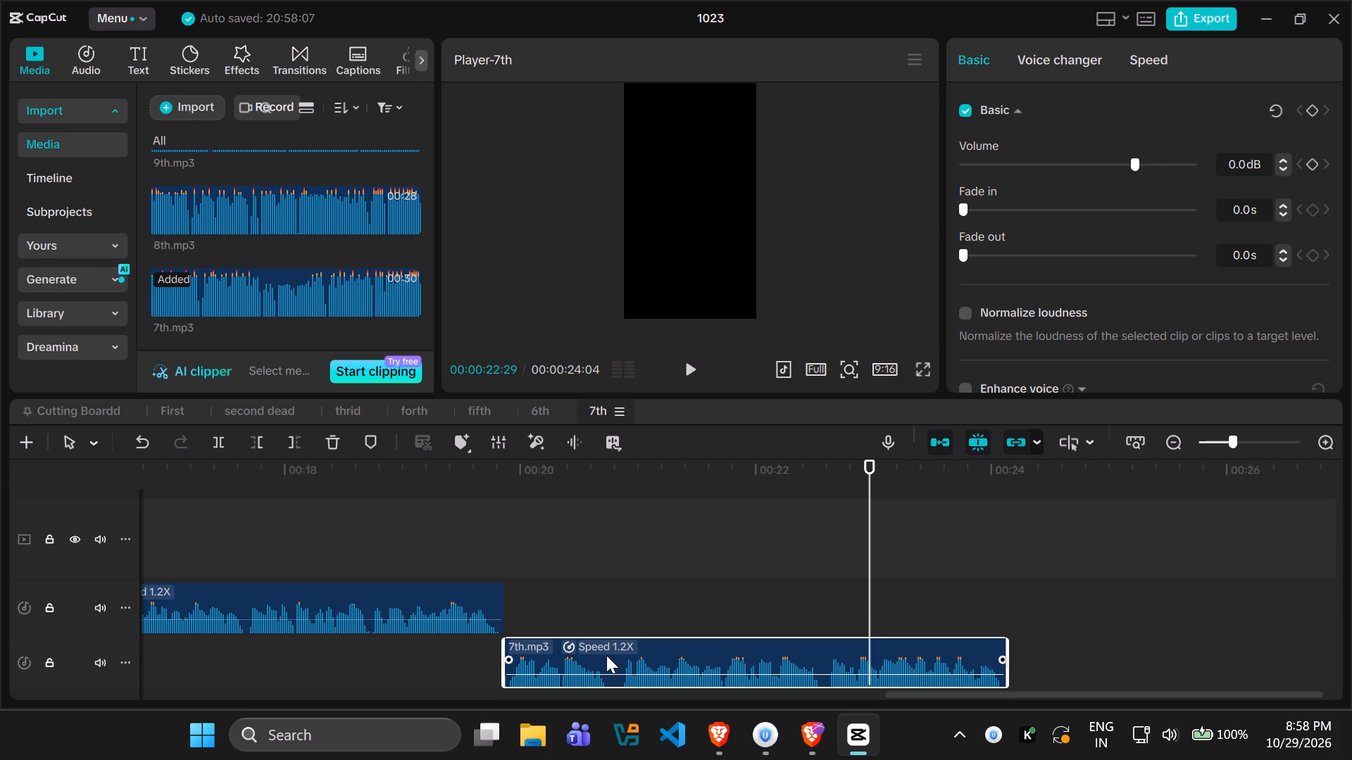
left_click_drag(606, 655, 603, 655)
left_click_drag(867, 571, 73, 578)
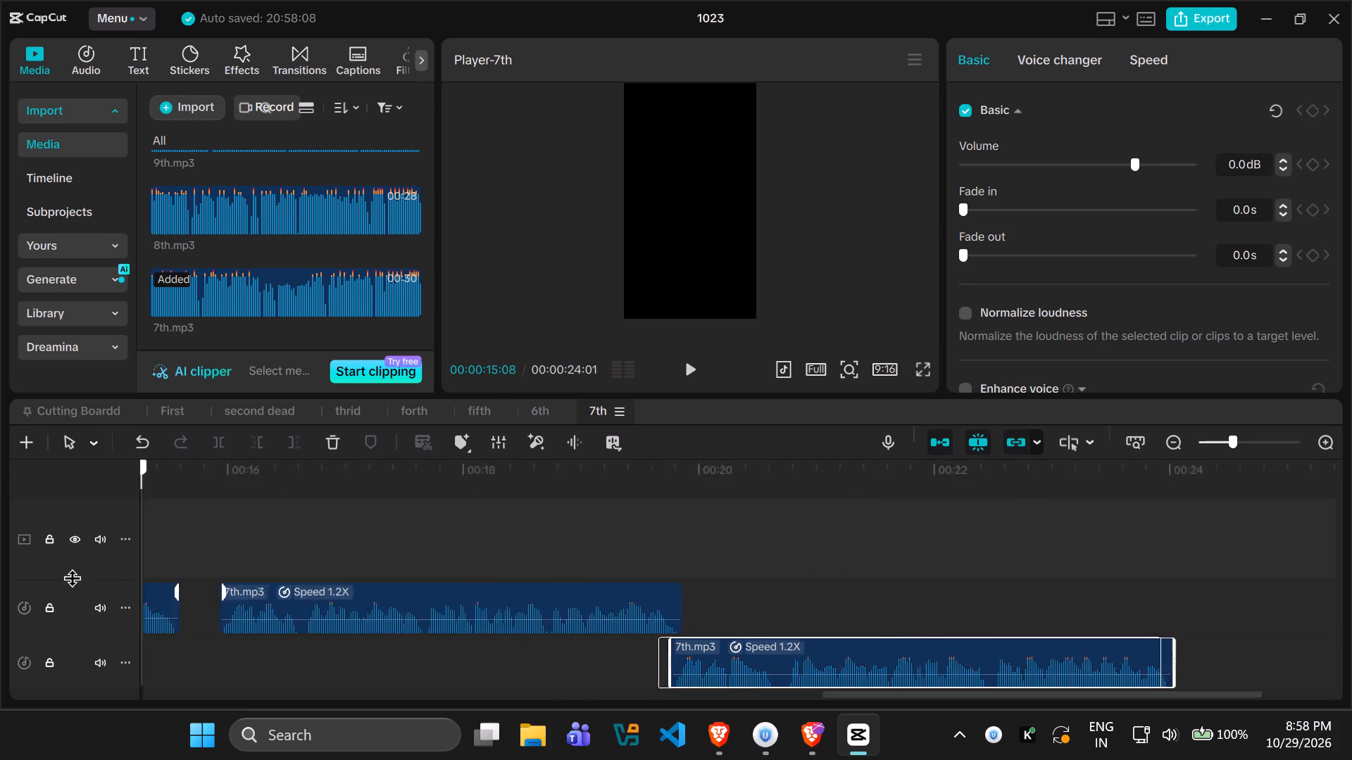
Move the second voice-over piece onto the lower audio track, starting shortly after the first piece ends, at about 4.5 s.
left_click_drag(73, 578, 587, 577)
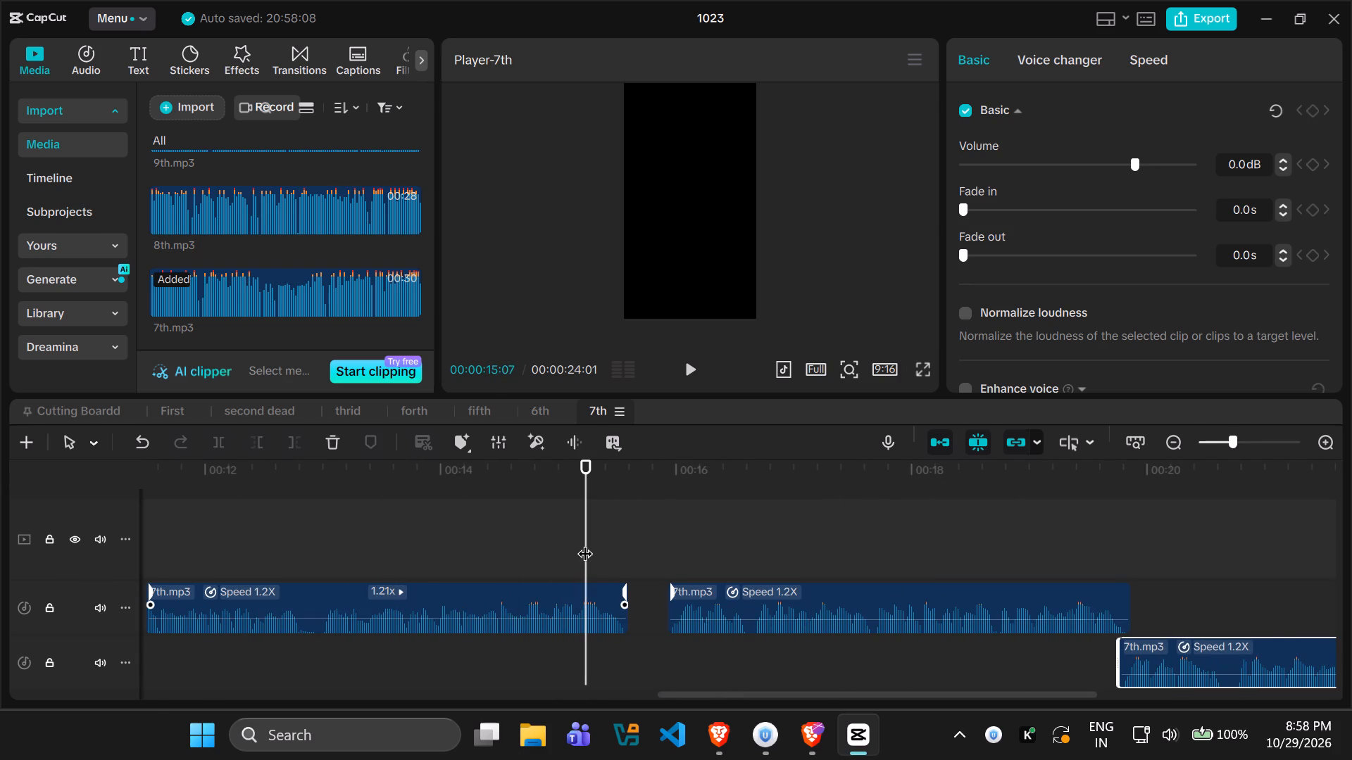
left_click_drag(584, 543, 587, 536)
scroll(601, 564, "down", 16, "ctrl")
left_click_drag(565, 601, 554, 641)
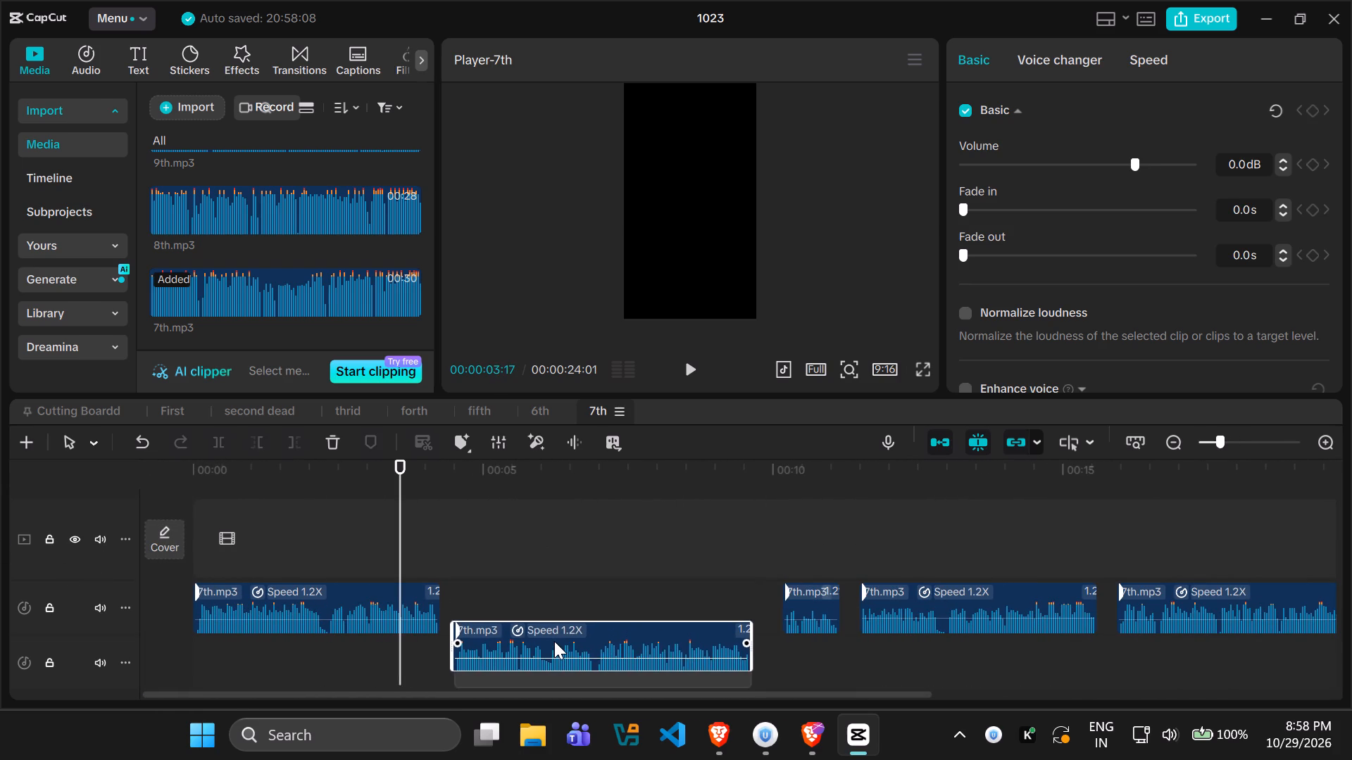
left_click_drag(554, 641, 553, 642)
left_click(552, 642)
left_click_drag(549, 652, 540, 653)
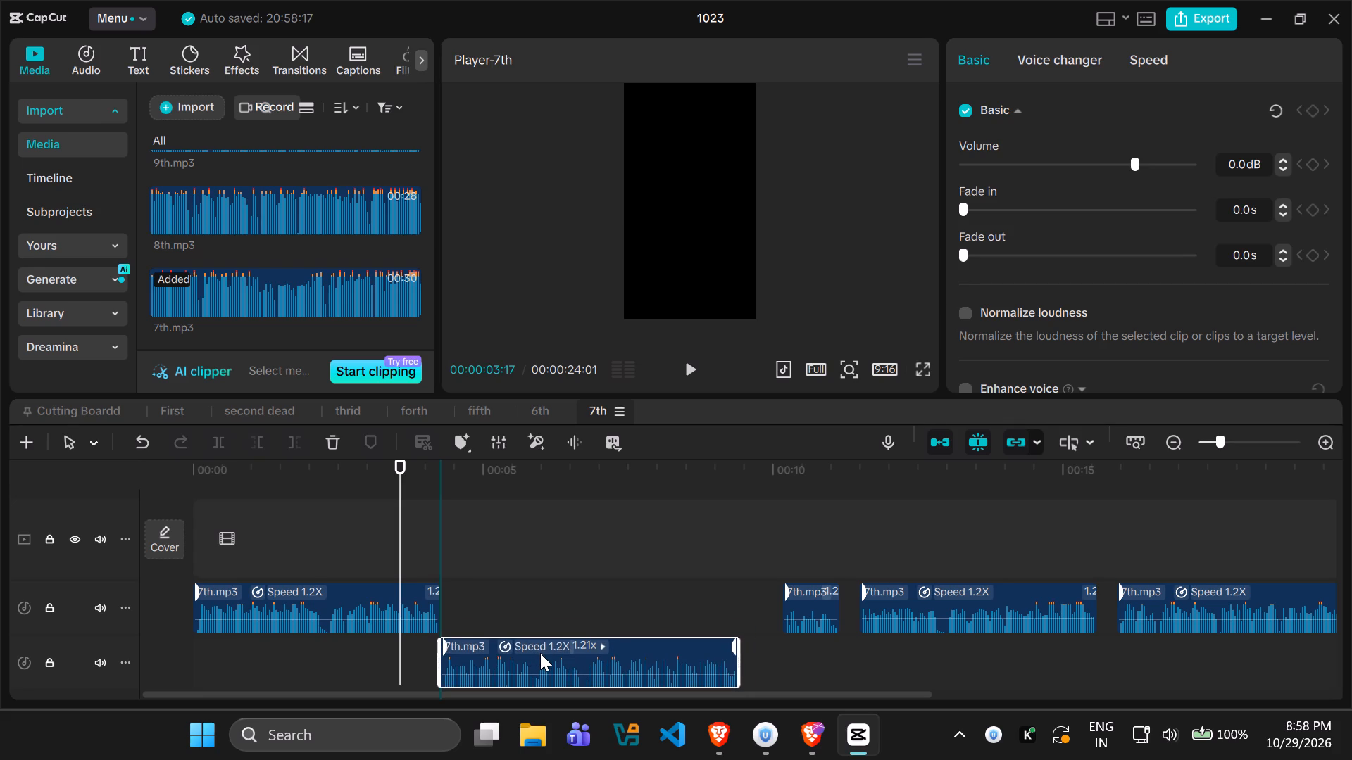
left_click_drag(540, 653, 542, 653)
key("Right")
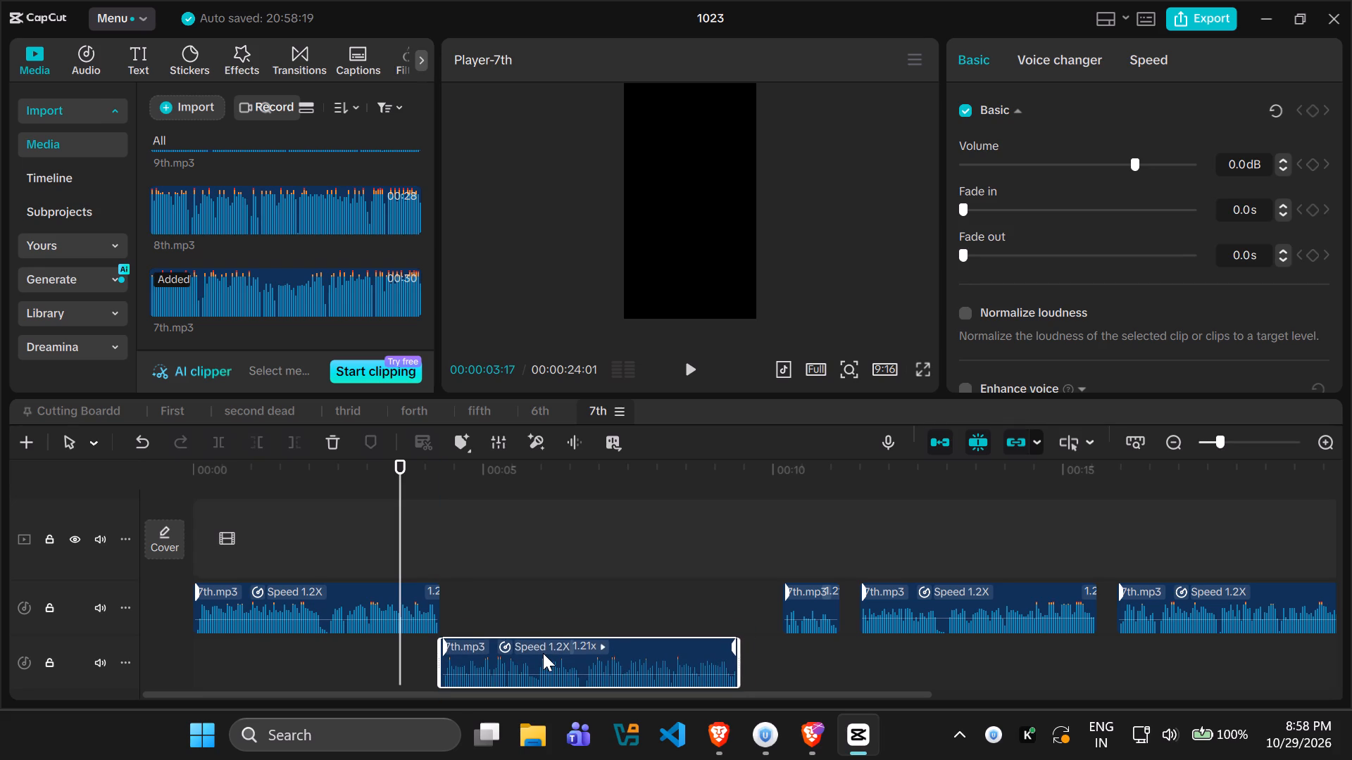
key("ctrl+Right")
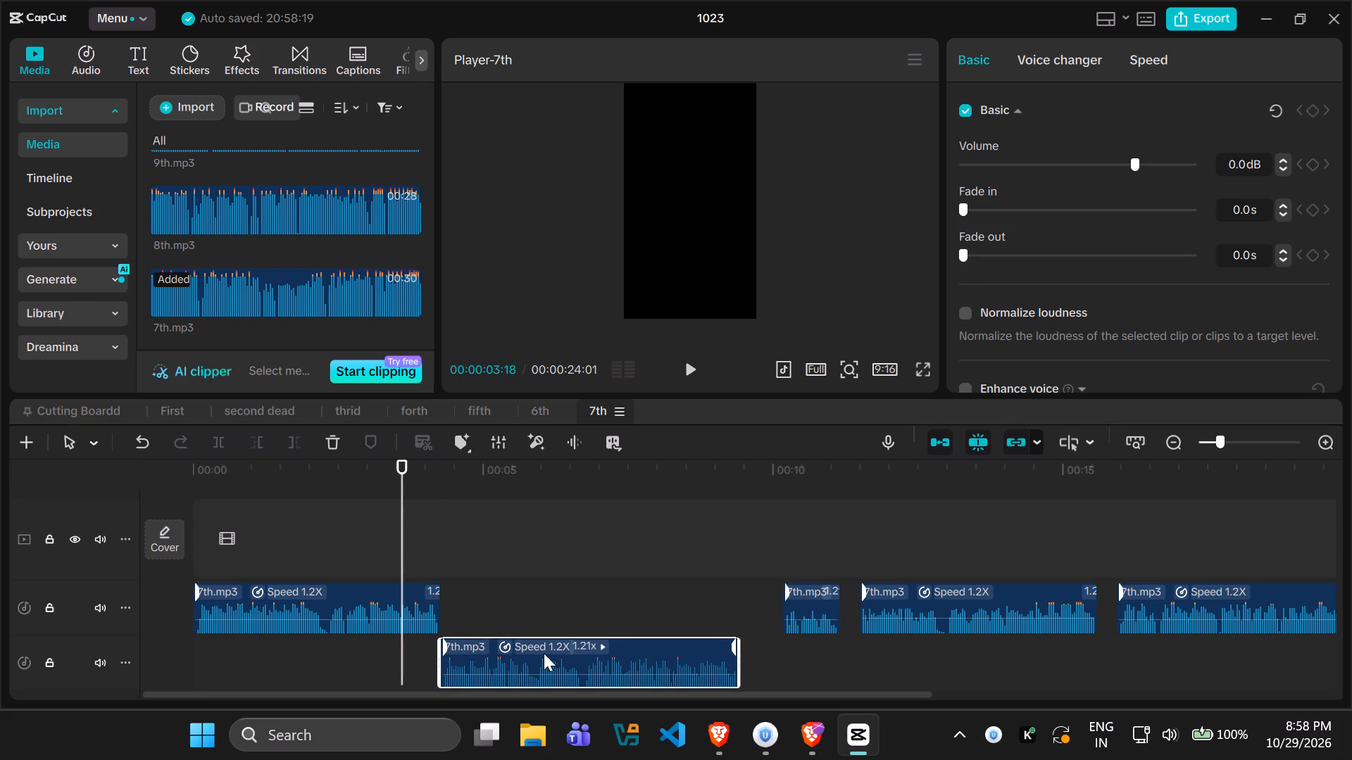
left_click_drag(544, 653, 555, 654)
Shift the short third voice-over piece back against the second, and move the fourth piece onto the lower track just after it.
left_click_drag(799, 607, 775, 609)
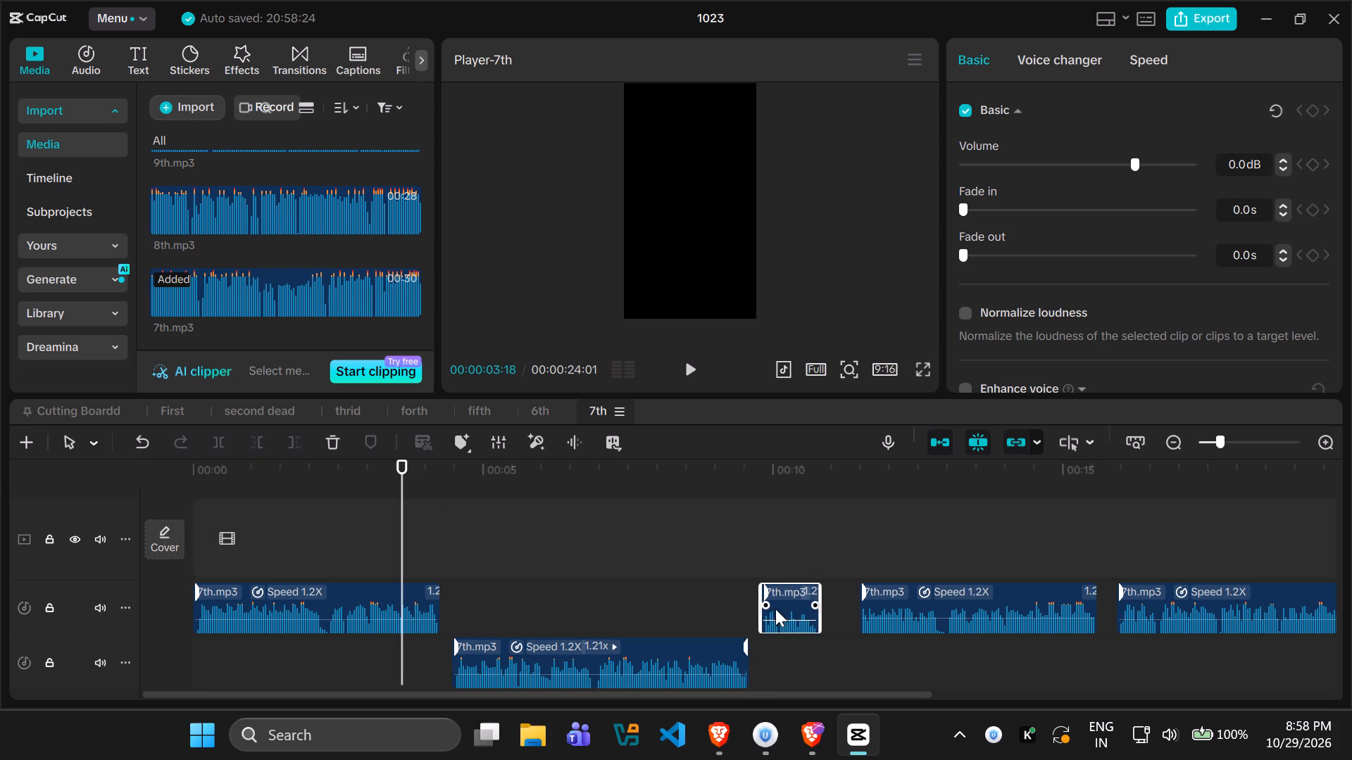
left_click_drag(775, 609, 767, 609)
left_click_drag(935, 611, 895, 651)
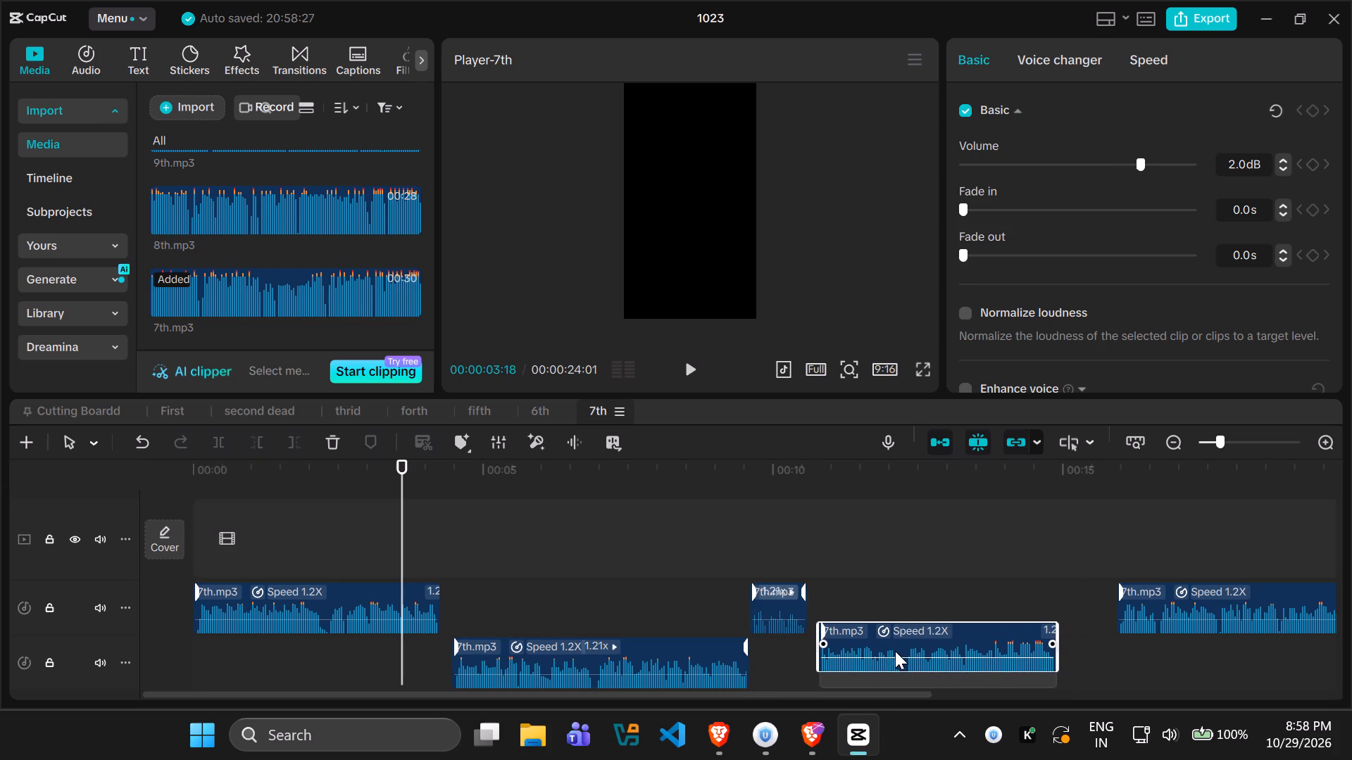
left_click_drag(895, 651, 896, 652)
Check the gap before the fifth voice-over piece, shift that piece earlier to about 15.4 s, and bring the last piece up against its end.
left_click(1183, 604)
key("space")
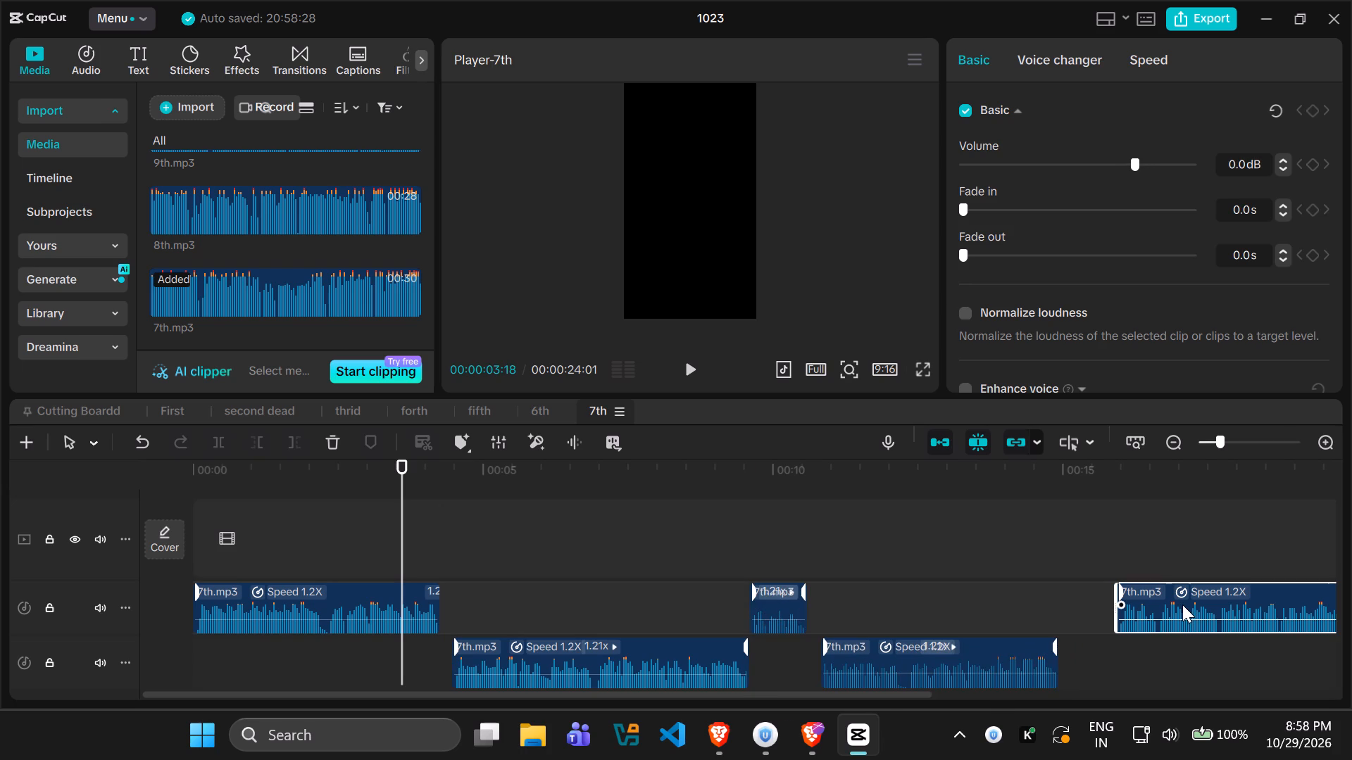
left_click(1083, 598)
key("space")
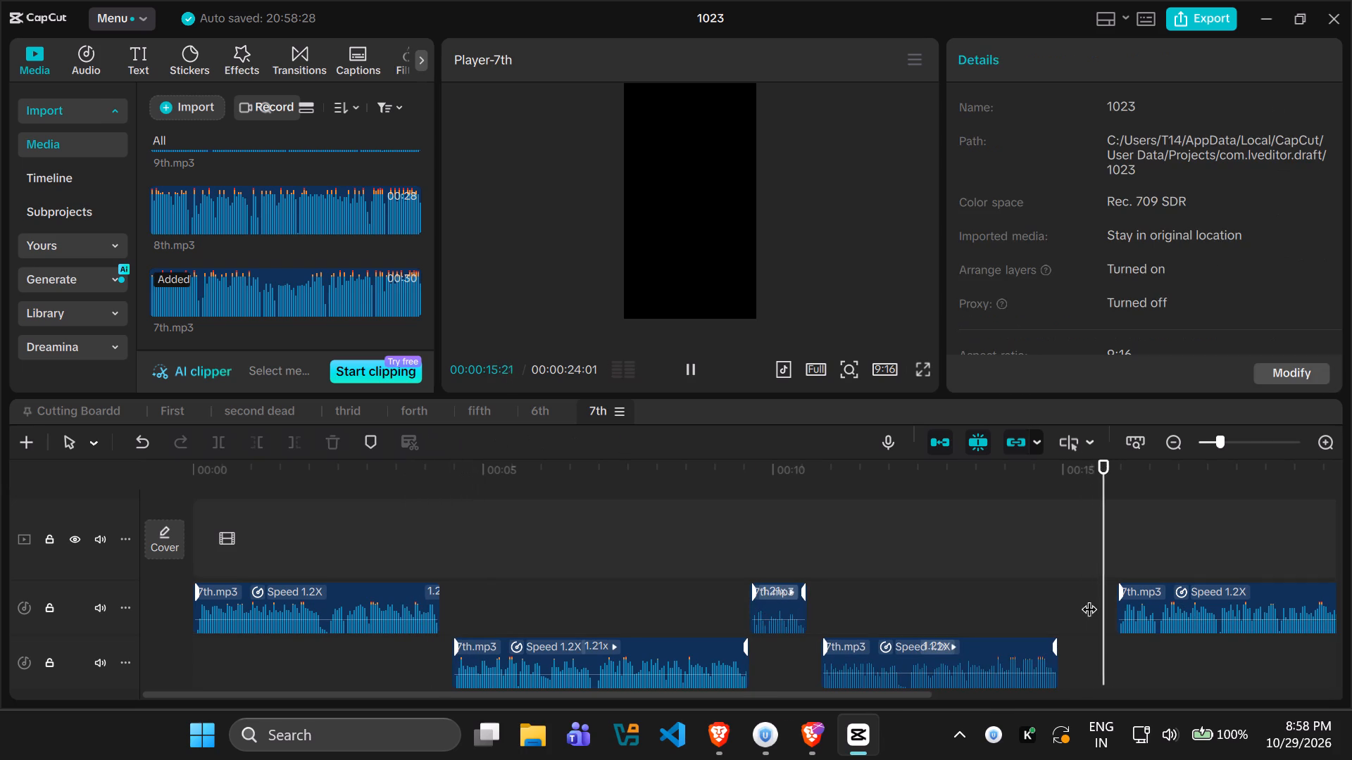
key("space")
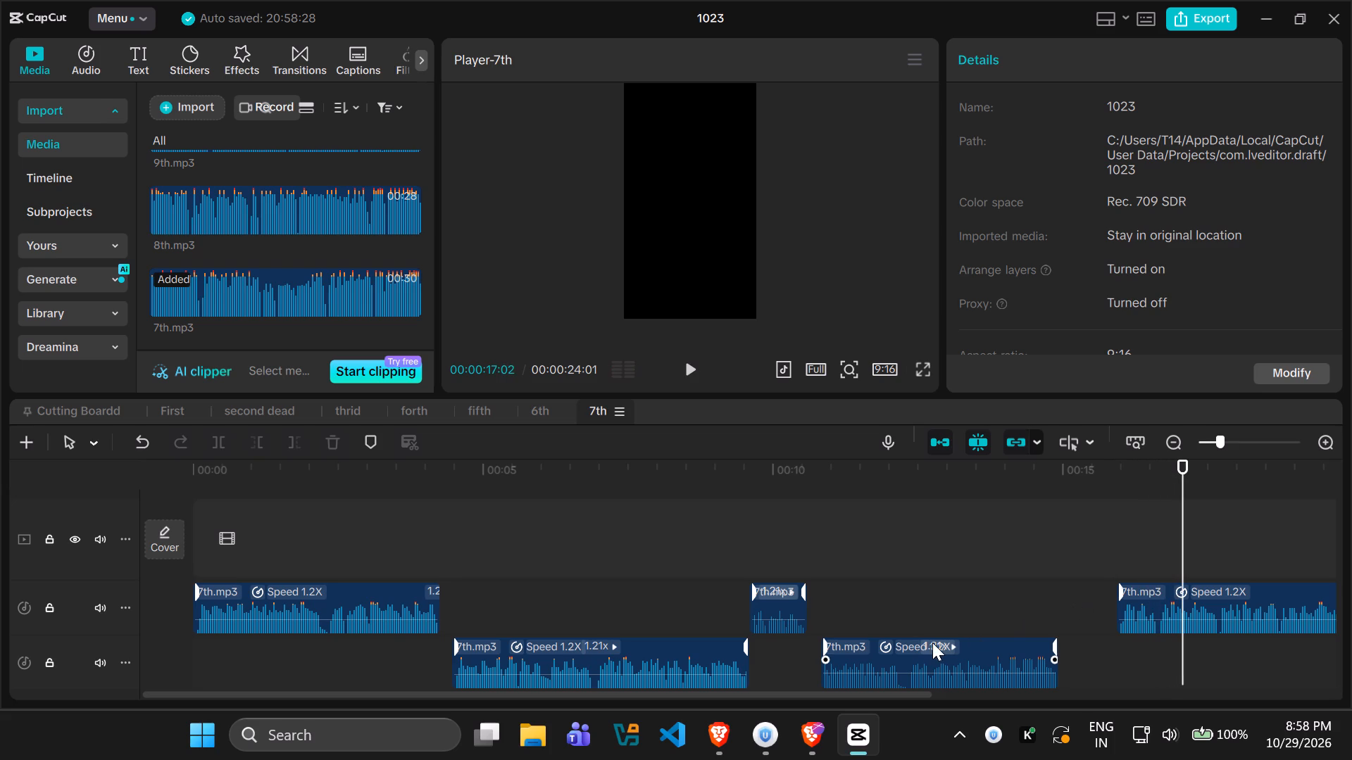
left_click_drag(937, 645, 972, 645)
left_click_drag(1182, 609, 1152, 607)
key("space")
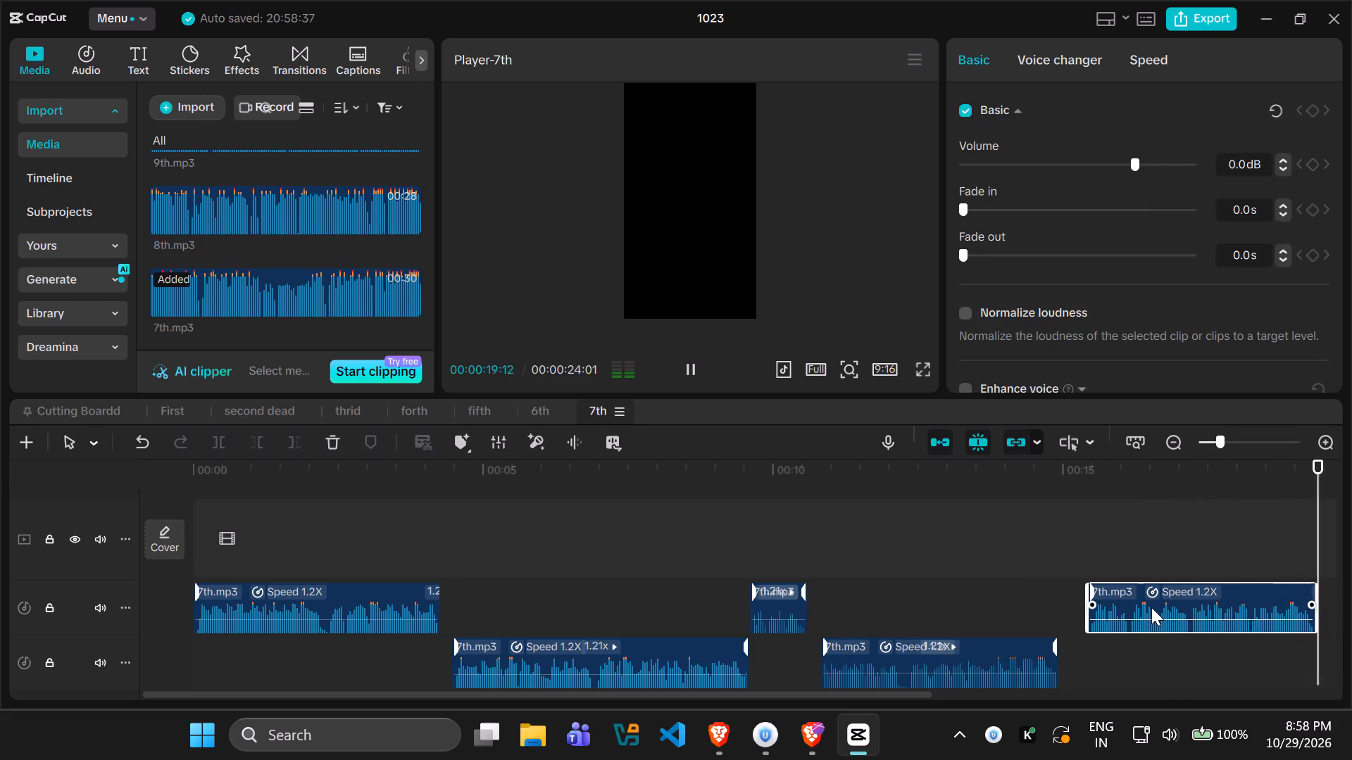
key("space")
left_click_drag(865, 655, 844, 654)
Play back the start of the voice-over and look through the imported media for usable footage.
left_click_drag(799, 565, 0, 557)
key("space")
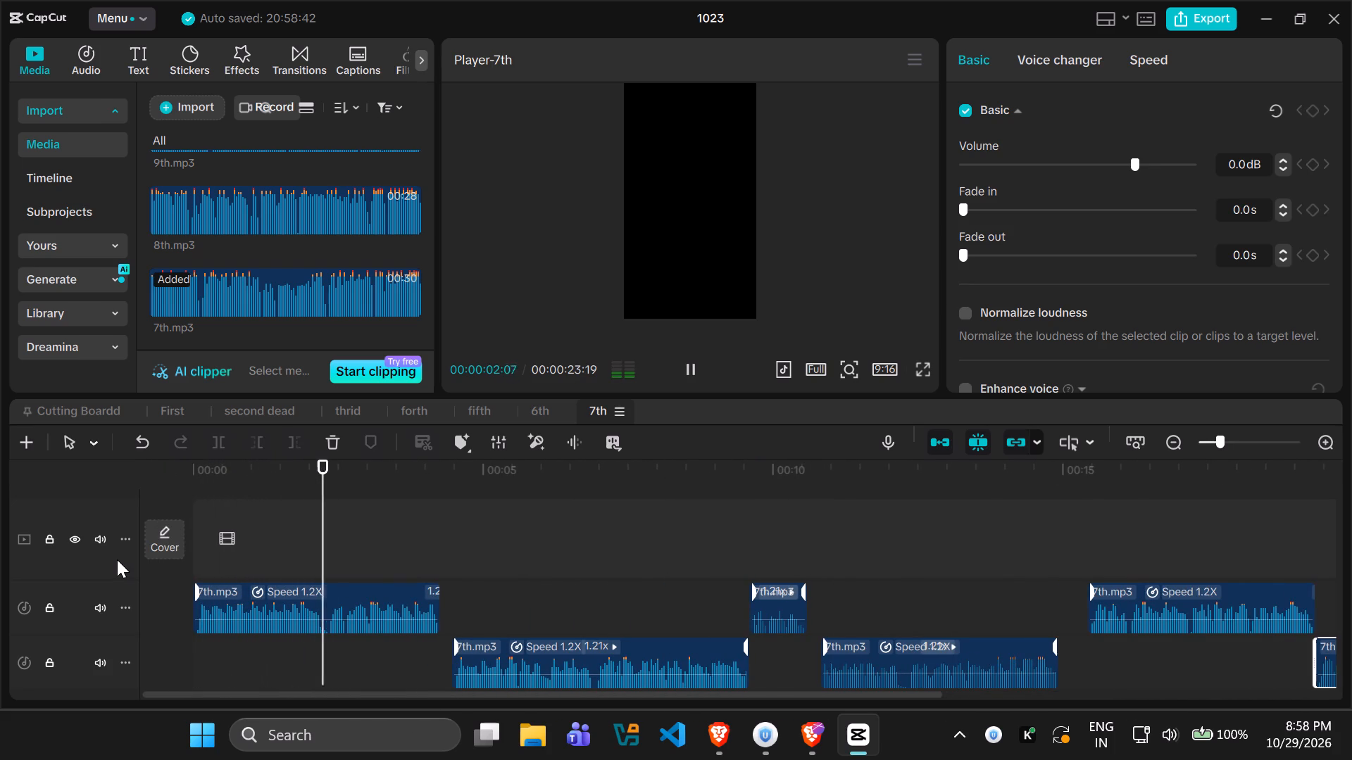
key("space")
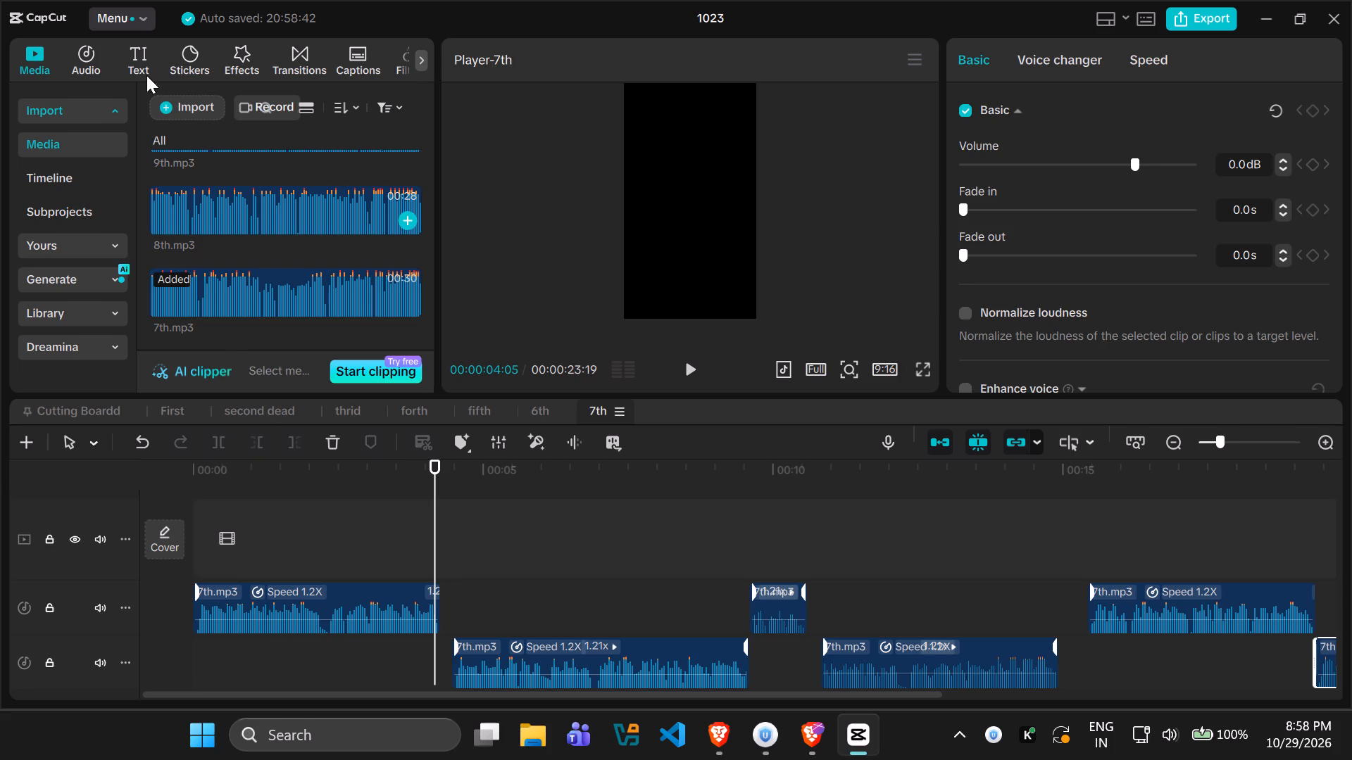
left_click(179, 112)
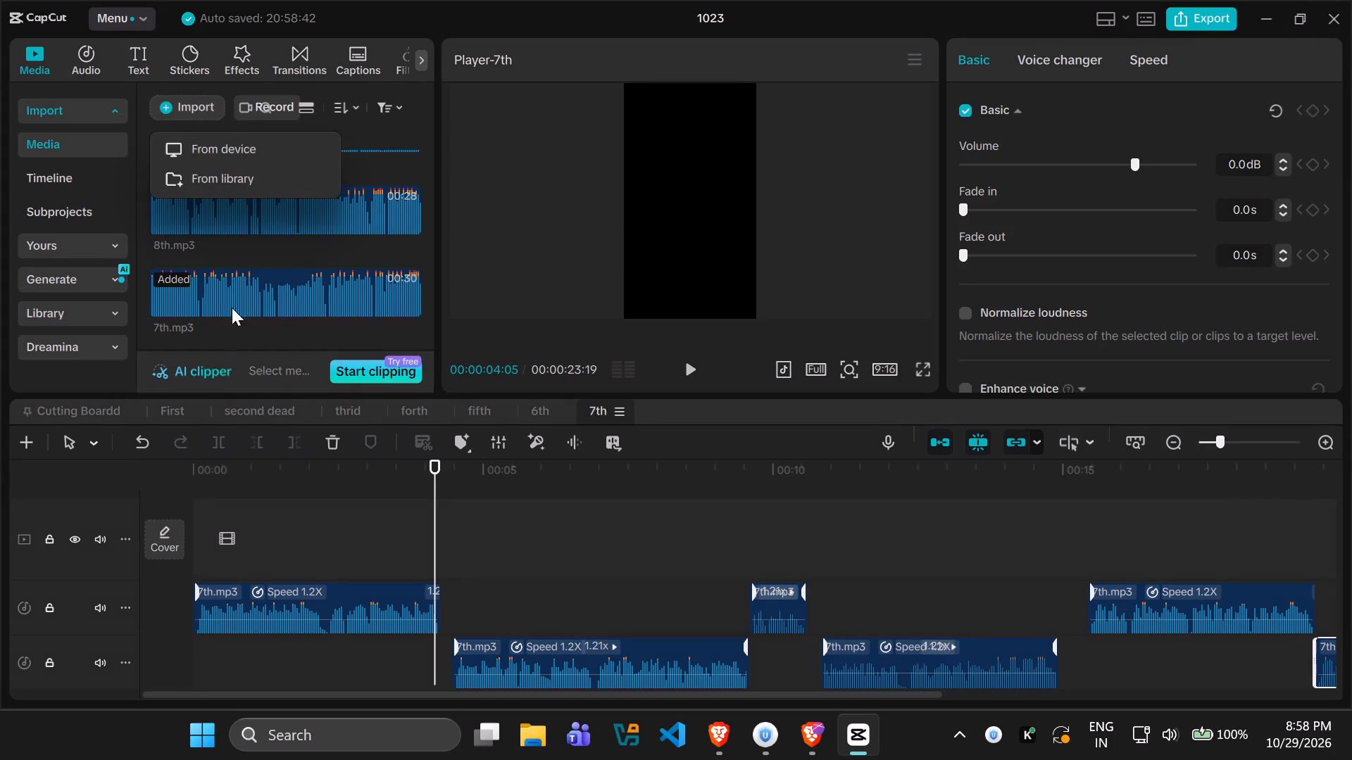
left_click(208, 332)
scroll(208, 331, "up", 19)
scroll(208, 330, "up", 4)
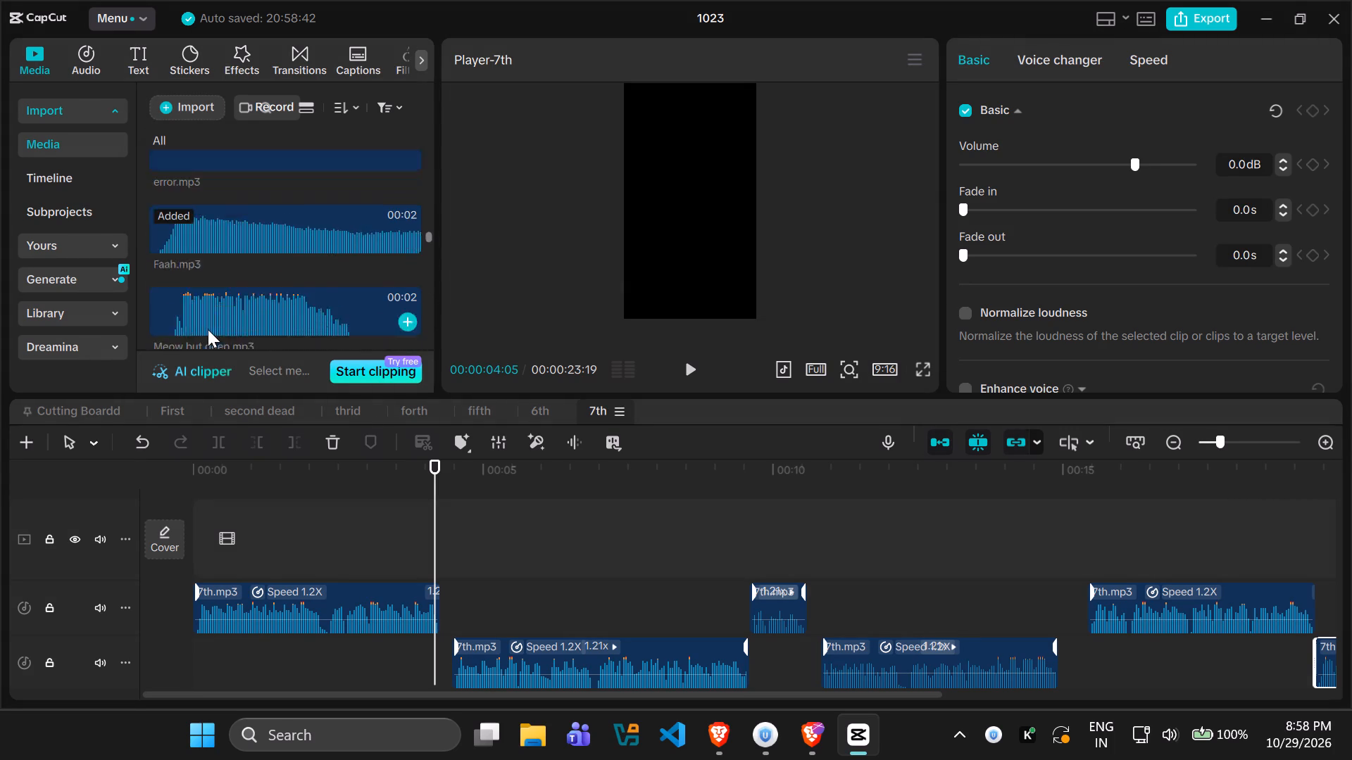
scroll(208, 329, "up", 20)
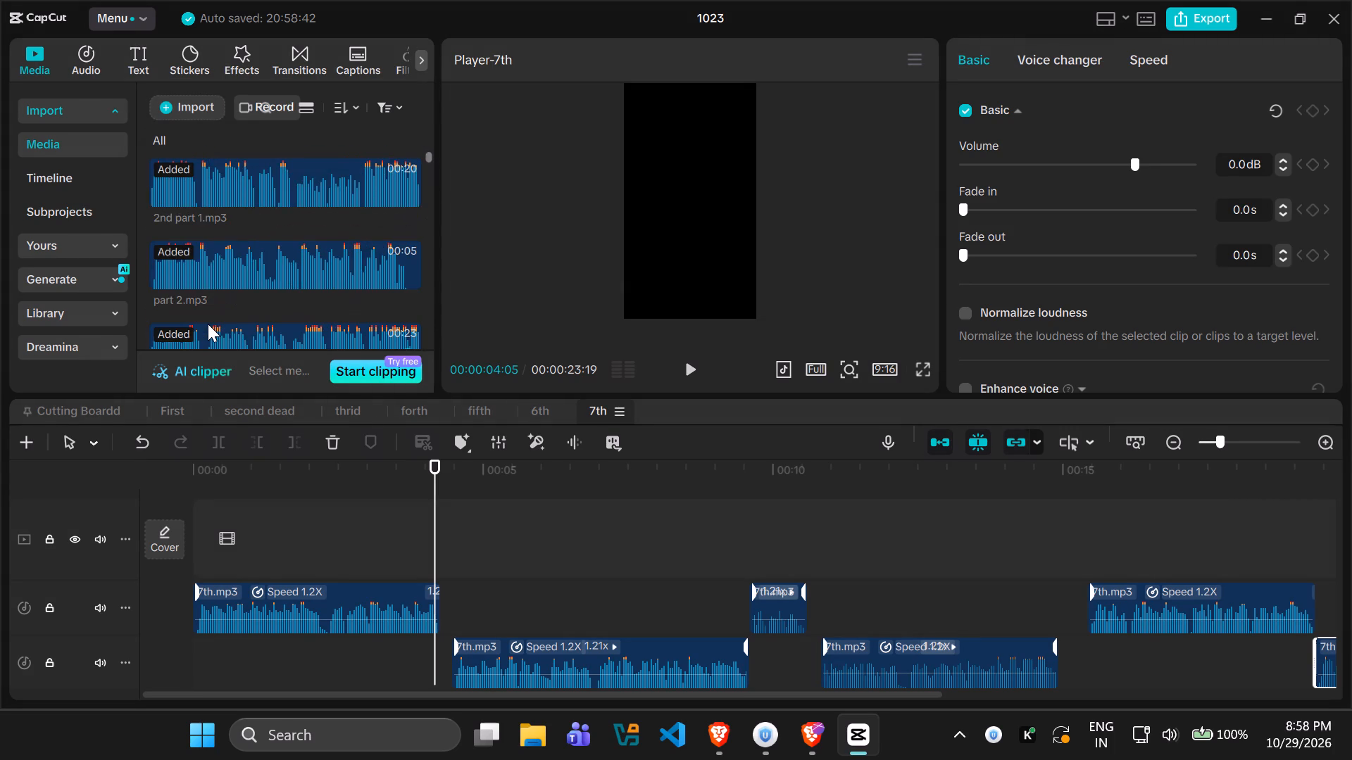
scroll(208, 324, "down", 5)
Copy all the clips and transitions on the main video track of the First timeline.
left_click(412, 405)
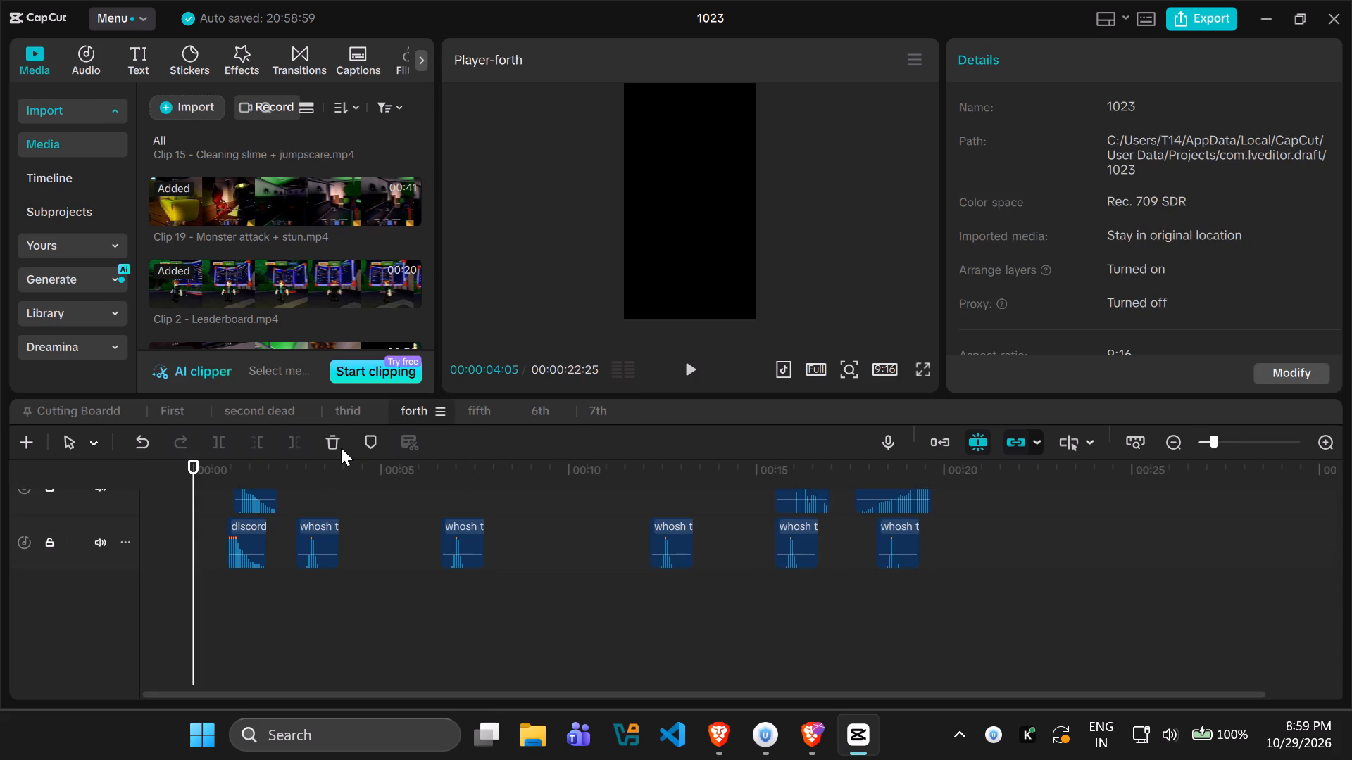
scroll(308, 486, "up", 6)
left_click(172, 410)
scroll(1025, 565, "up", 2)
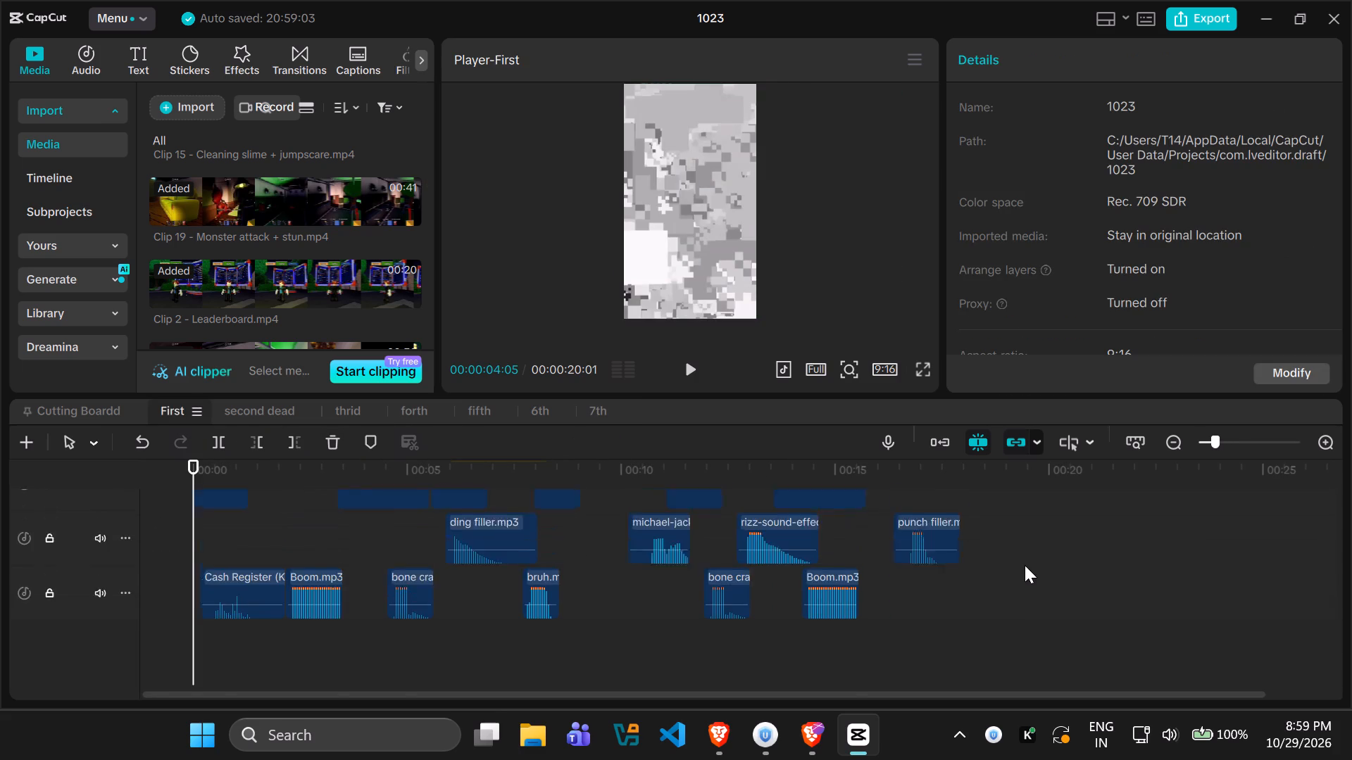
scroll(1025, 565, "up", 13)
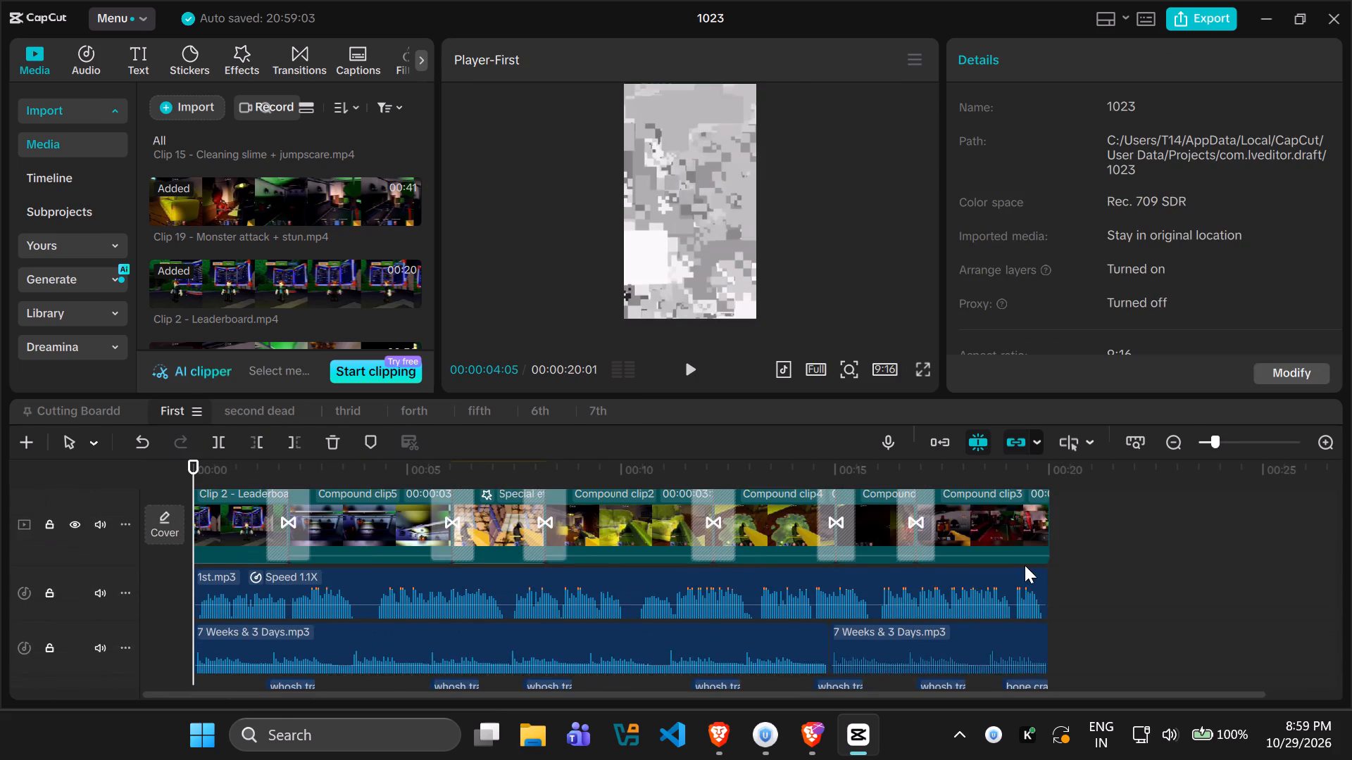
scroll(1025, 565, "up", 1)
left_click_drag(1139, 563, 470, 561)
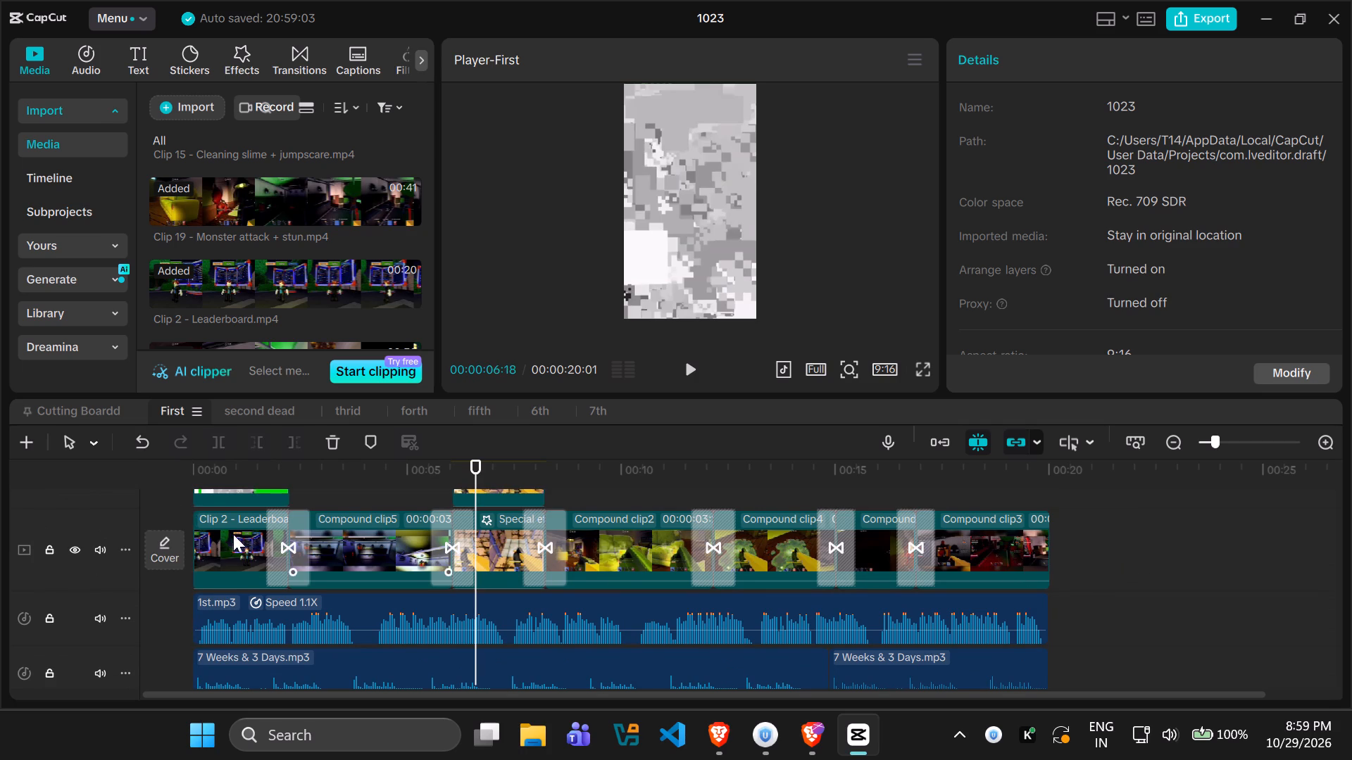
left_click_drag(181, 514, 1209, 543)
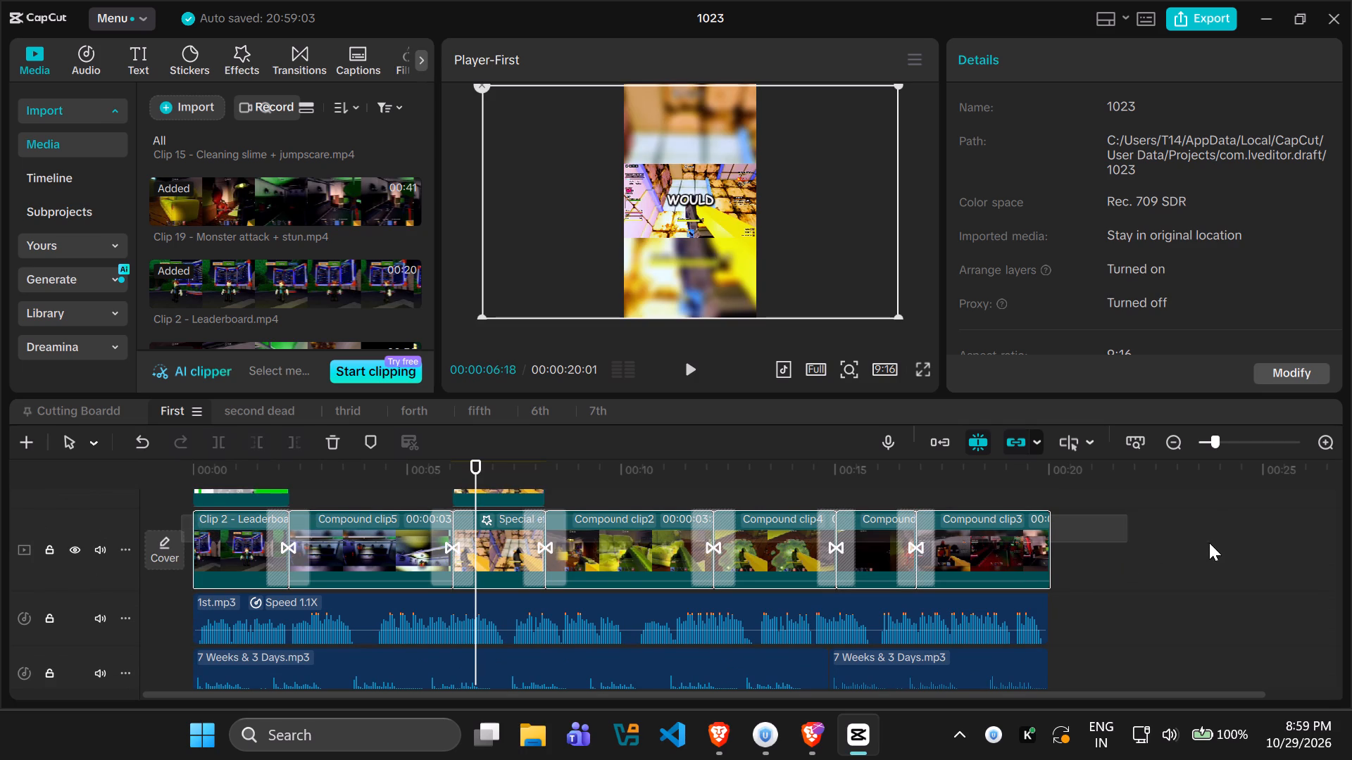
left_click_drag(1209, 543, 1160, 557)
key("ctrl+c")
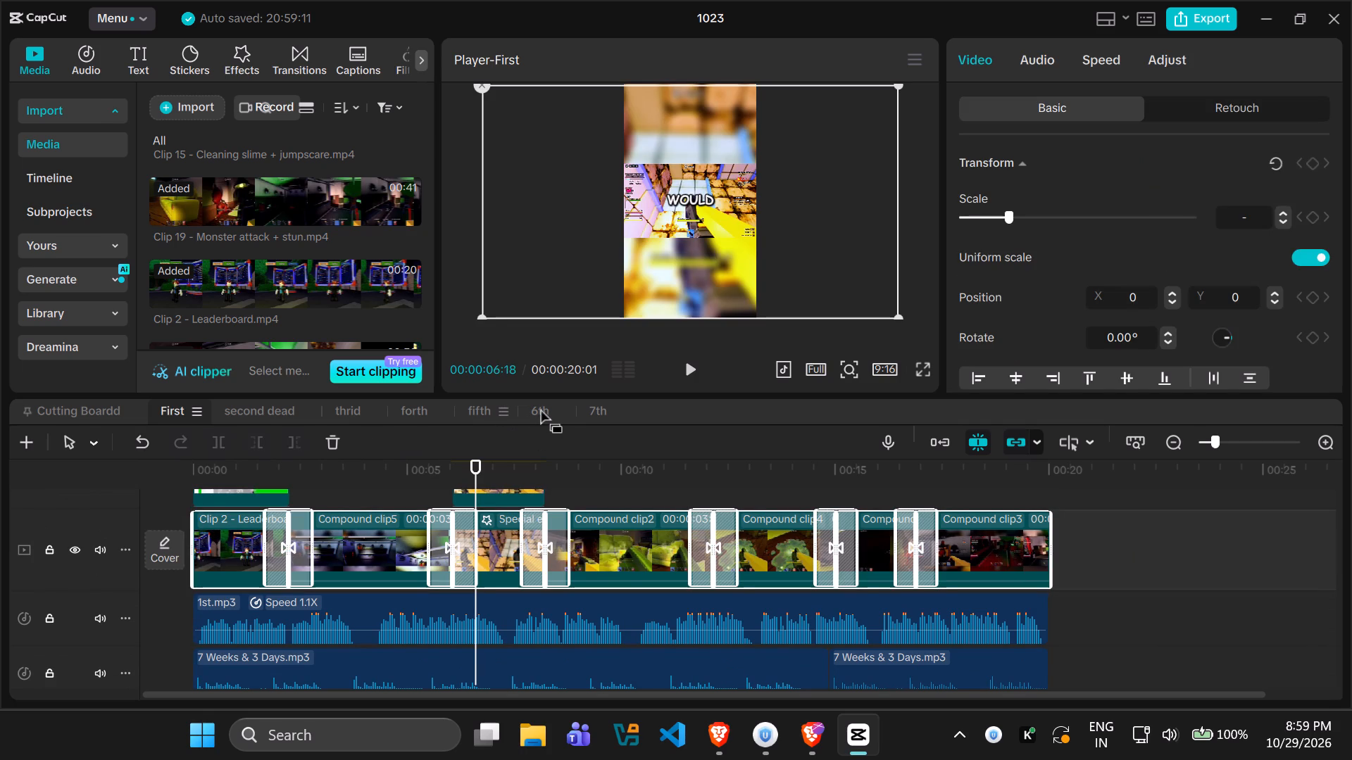
Paste the copied clips at the start of the 7th timeline and move them onto its main video track.
left_click(590, 410)
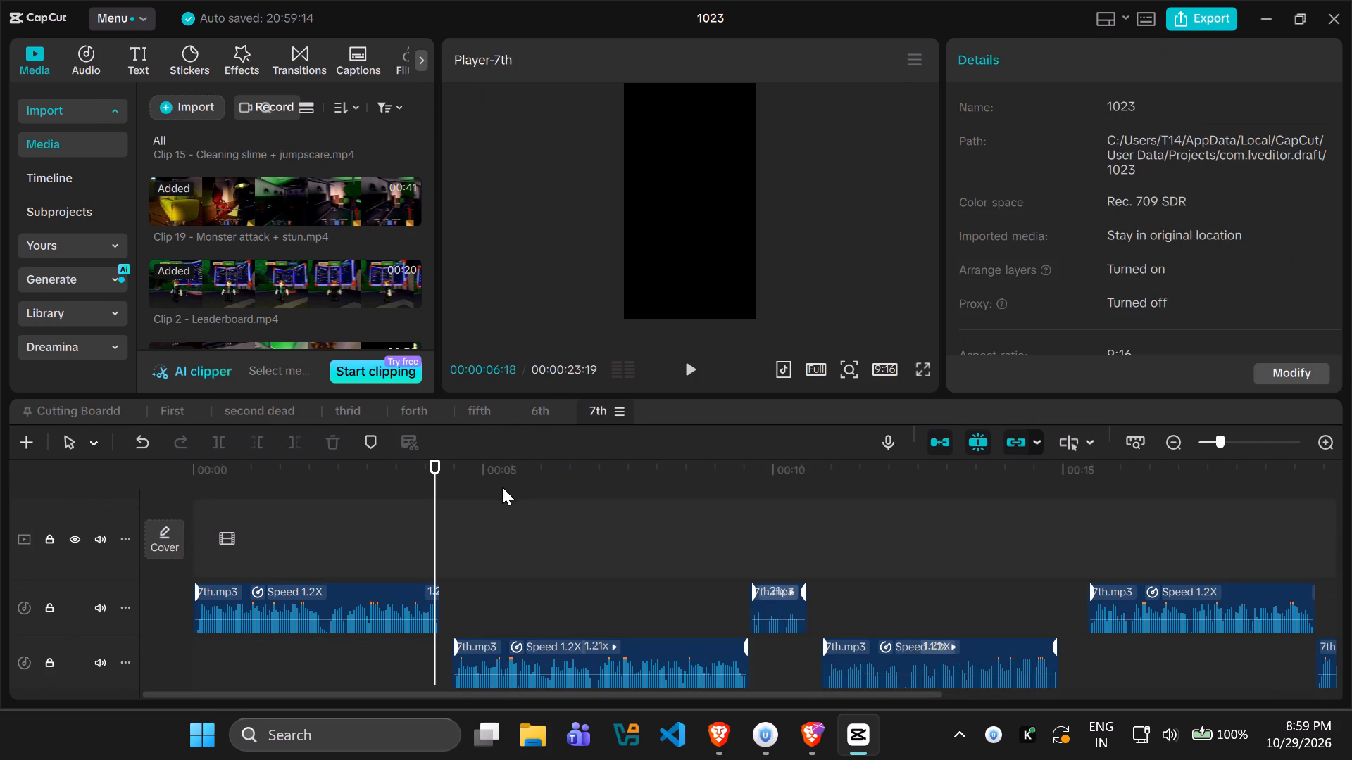
left_click_drag(430, 515, 0, 515)
key("ctrl+v")
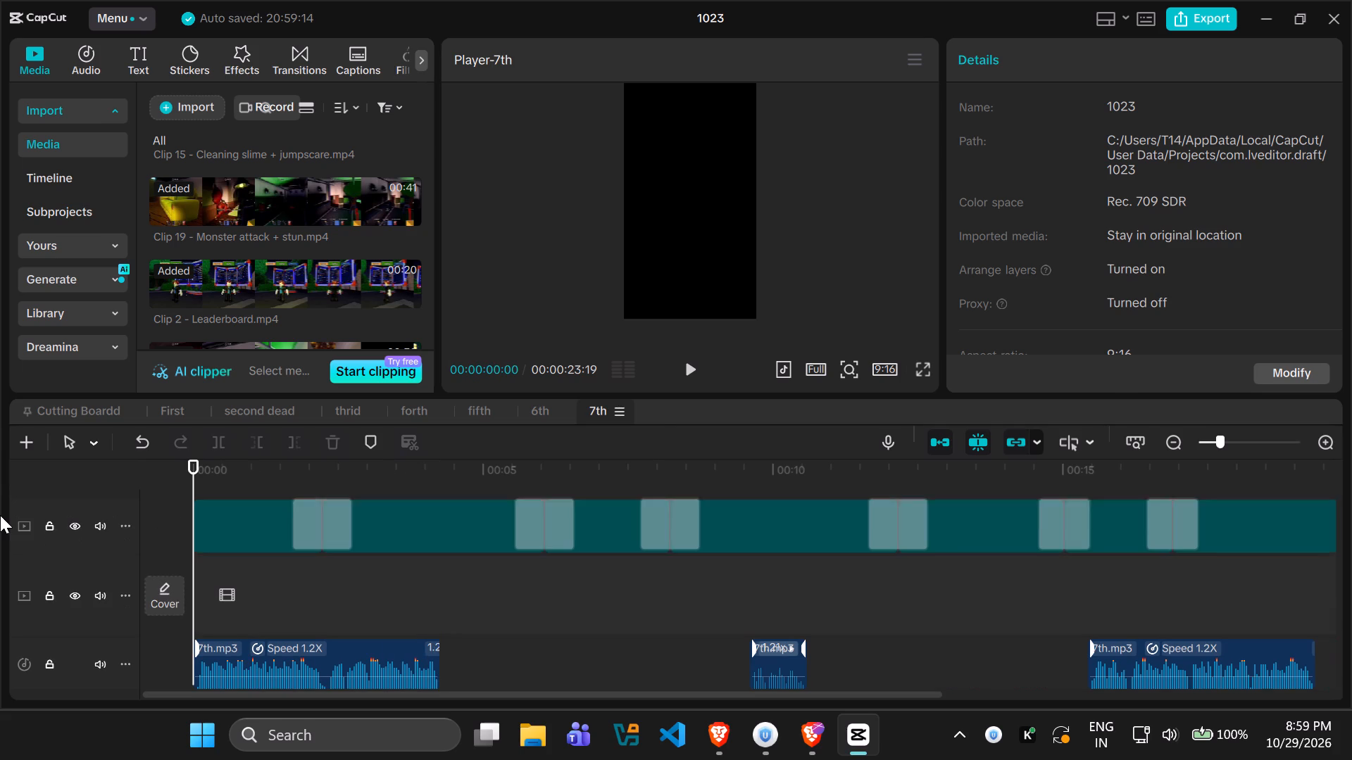
left_click_drag(210, 522, 204, 590)
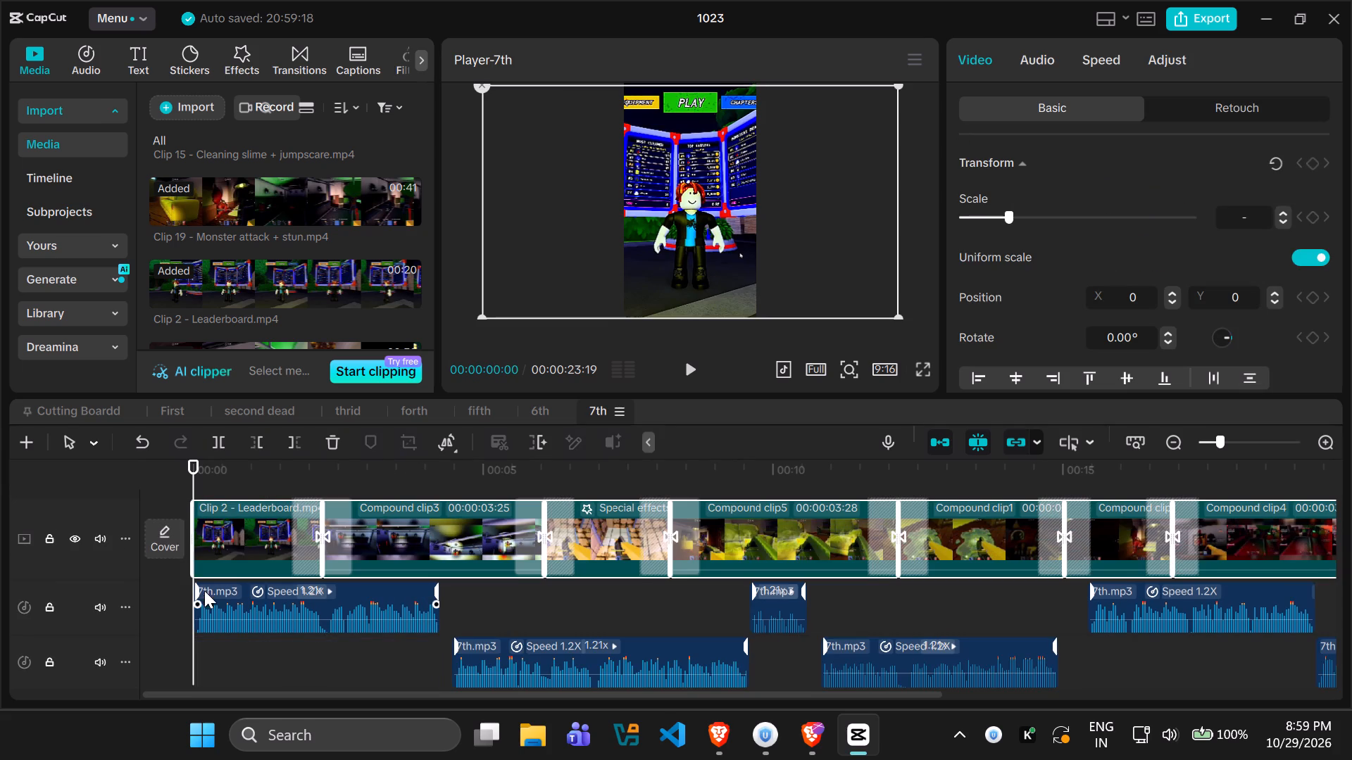
Play back the first clip, and move Compound clip3 off the main track onto a new video track above, starting at 00:00.
scroll(332, 595, "down", 6, "ctrl")
key("space")
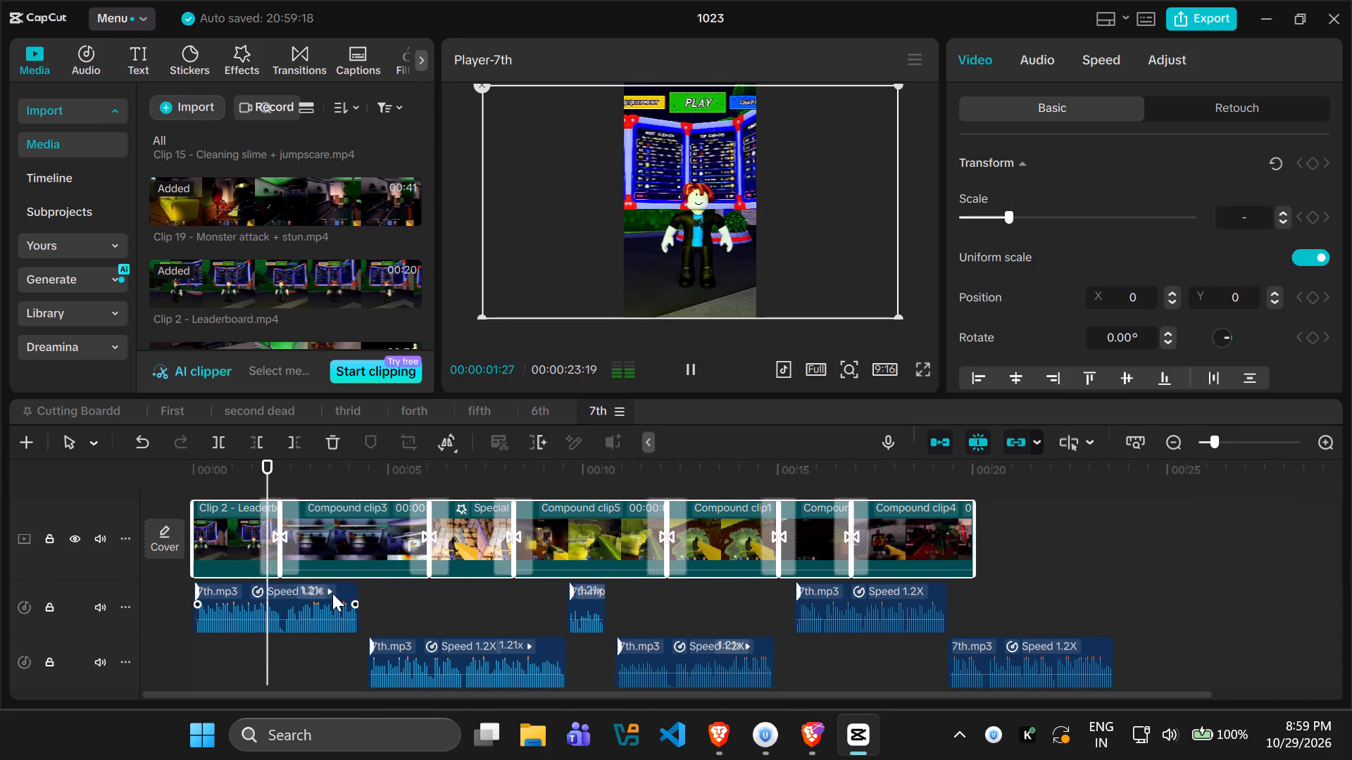
key("space")
left_click(324, 530)
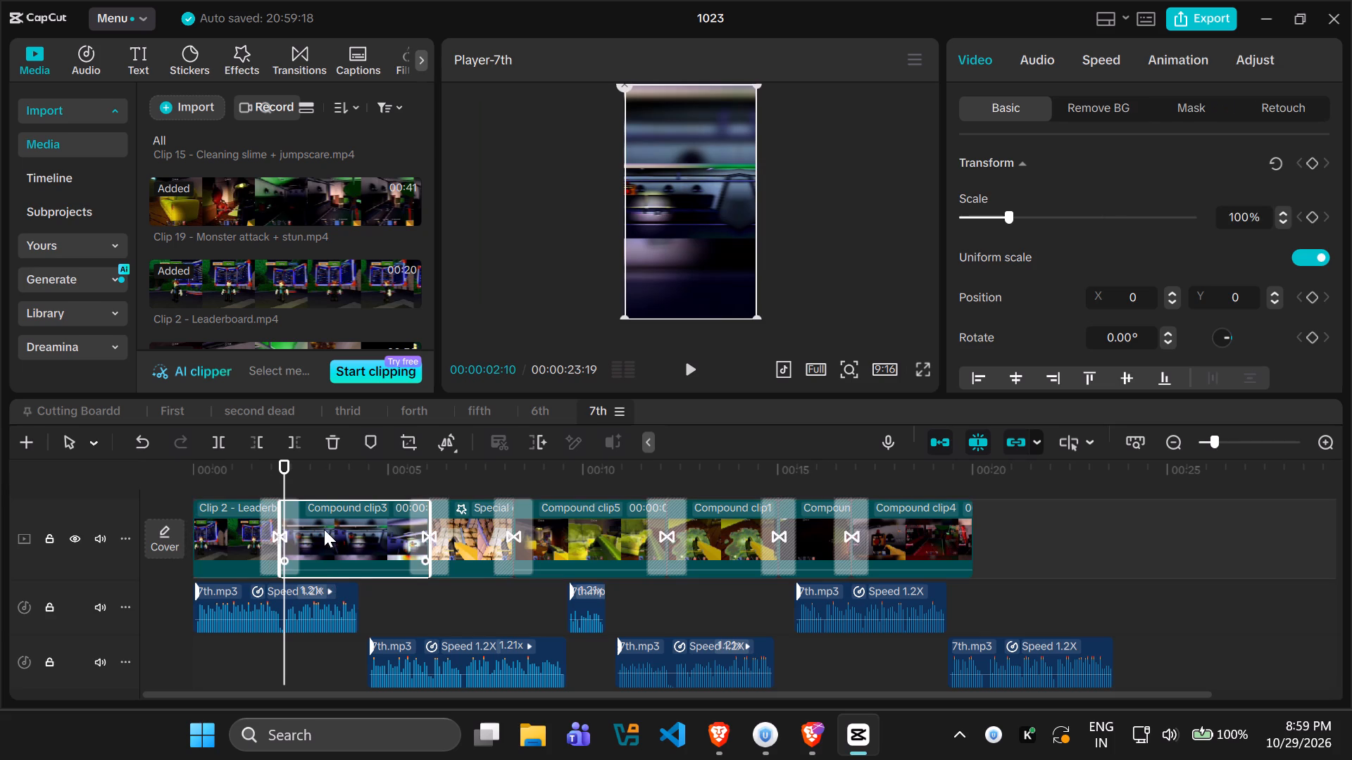
left_click_drag(324, 529, 265, 547)
scroll(264, 543, "up", 2)
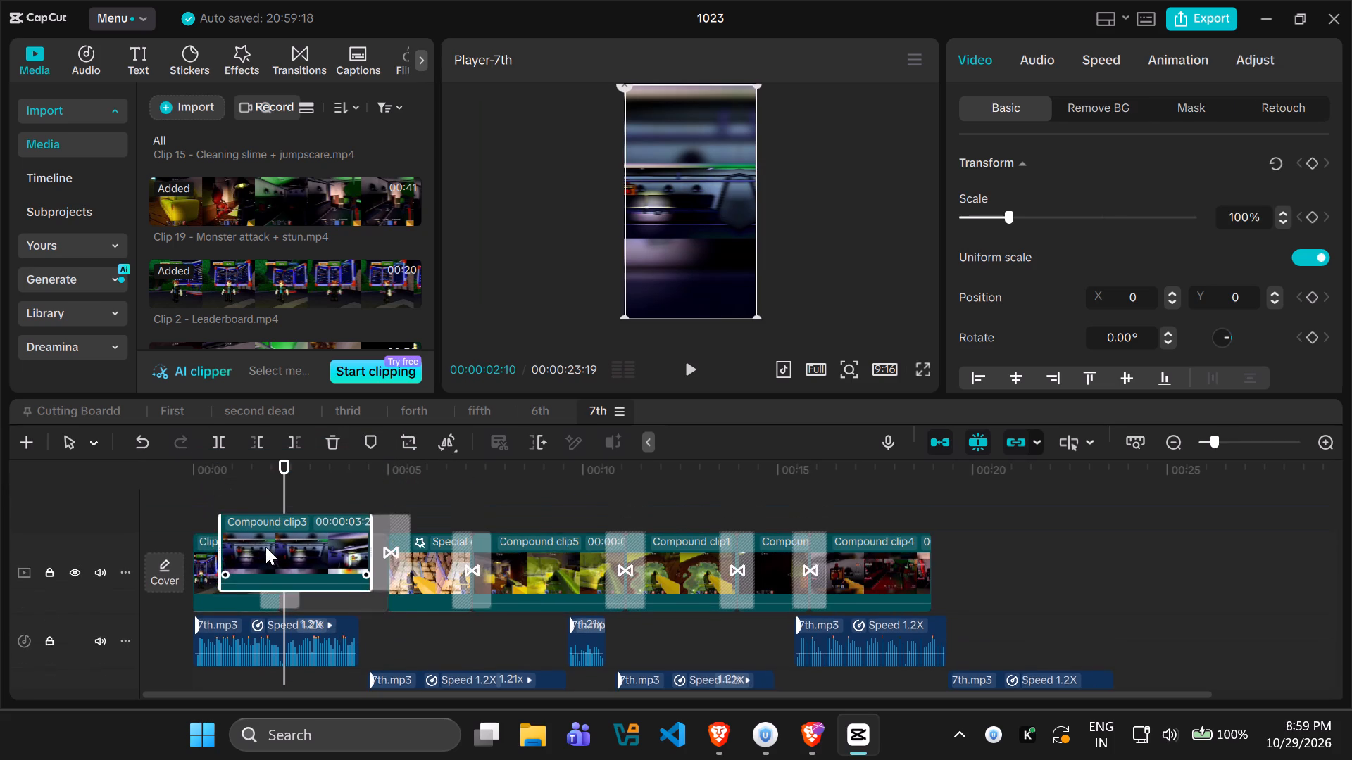
left_click_drag(265, 547, 229, 505)
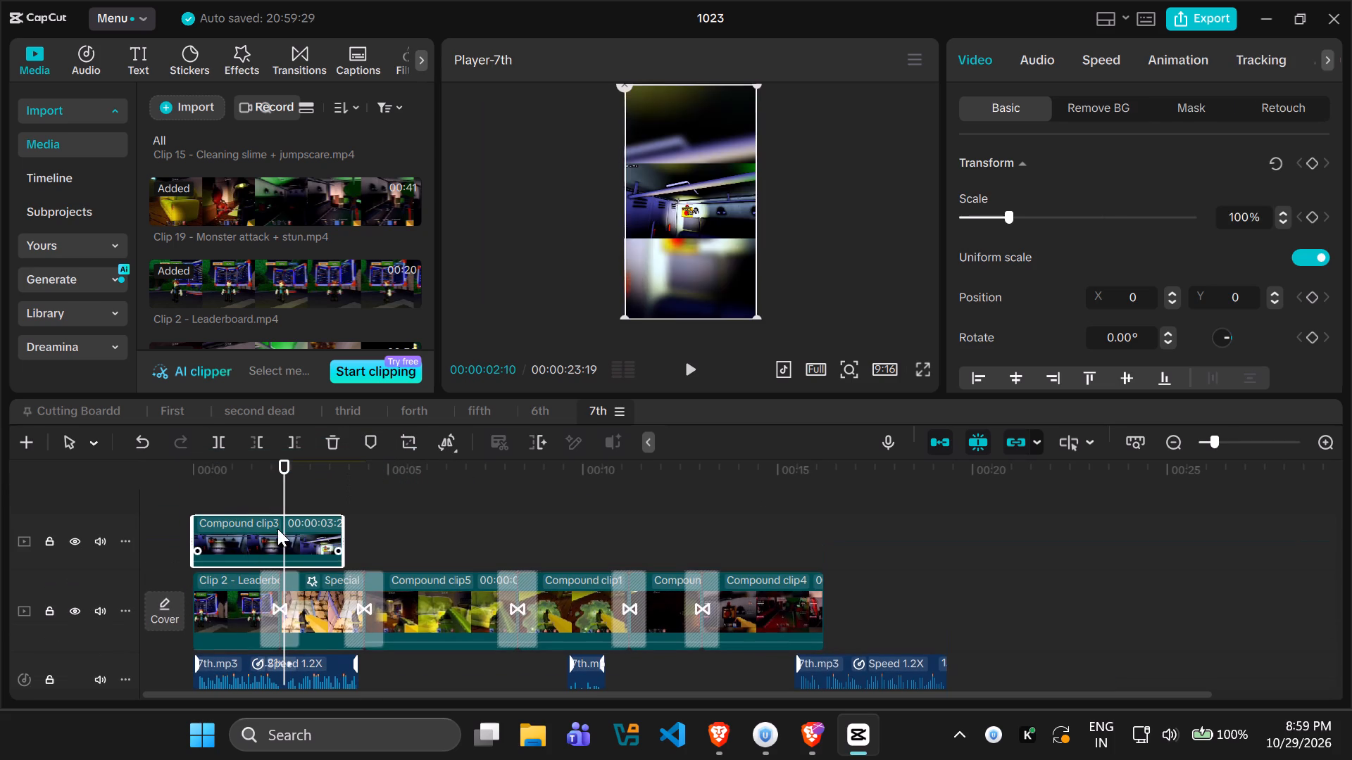
Play back the opening clips and move Compound clip3 from the upper track to the end of the main track, after Compound clip4.
key("space")
key("space")
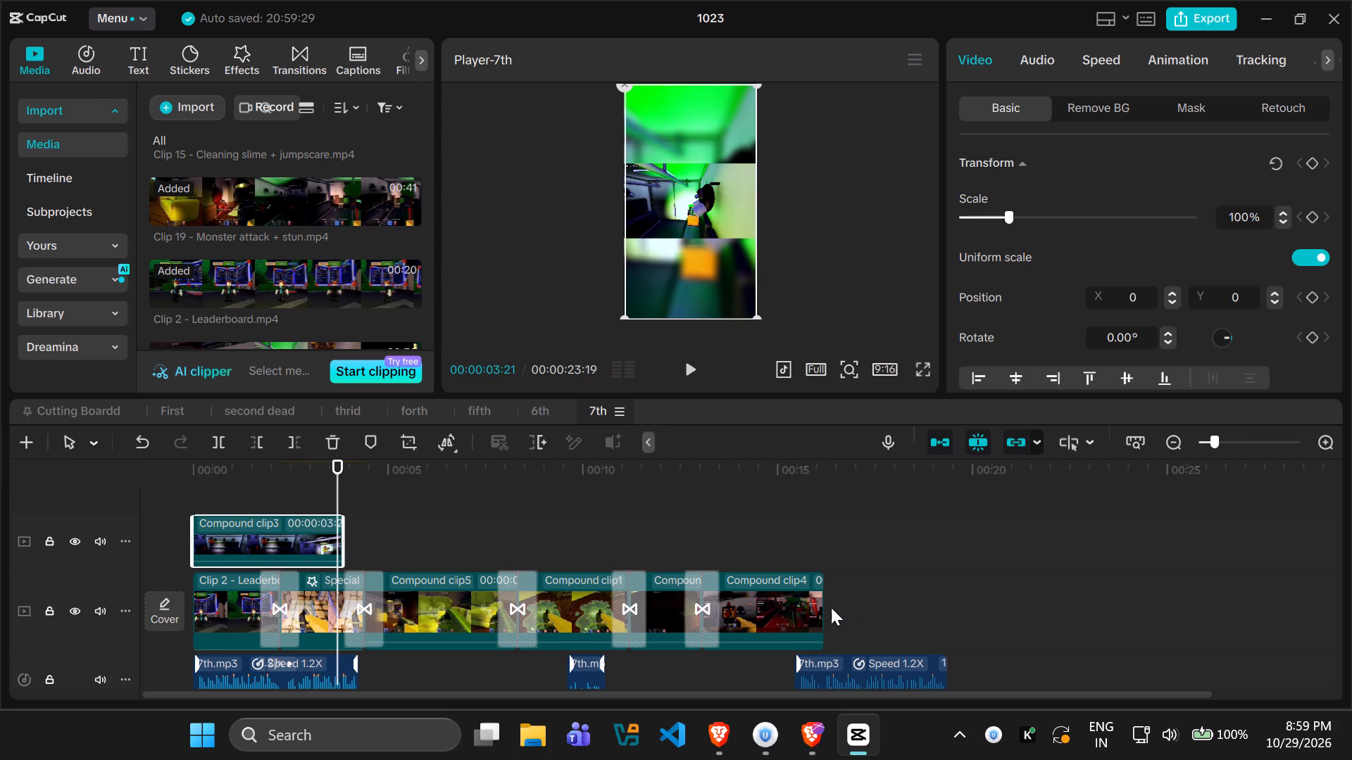
left_click(765, 600)
key("space")
key("space")
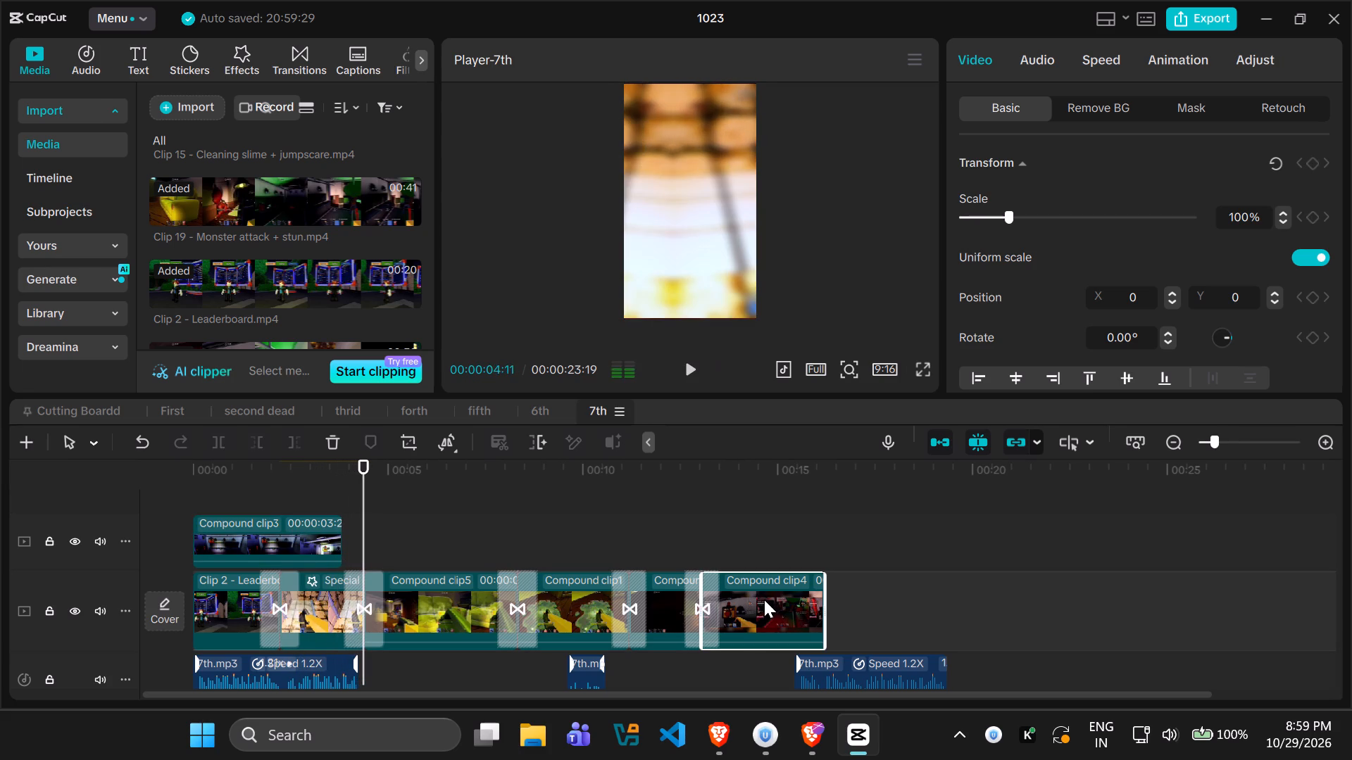
left_click(301, 595)
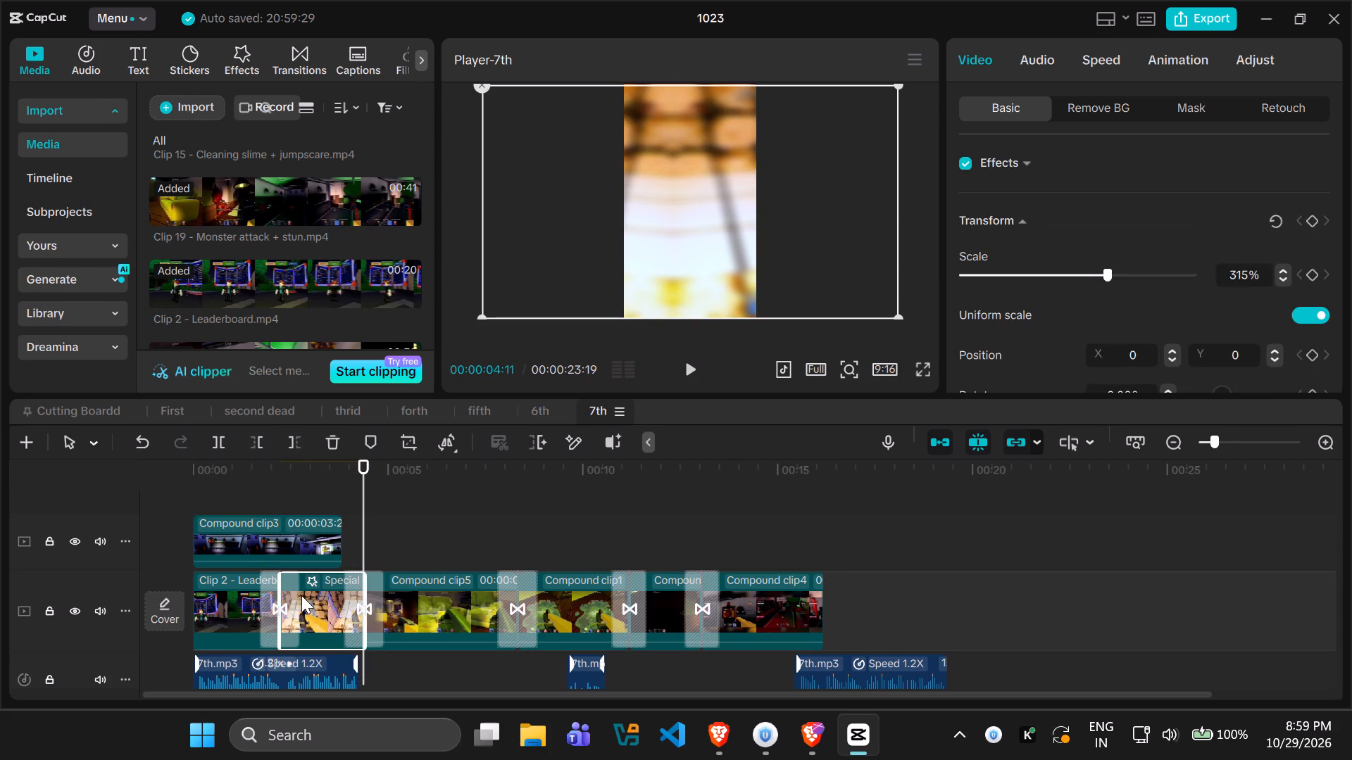
left_click_drag(356, 523, 264, 518)
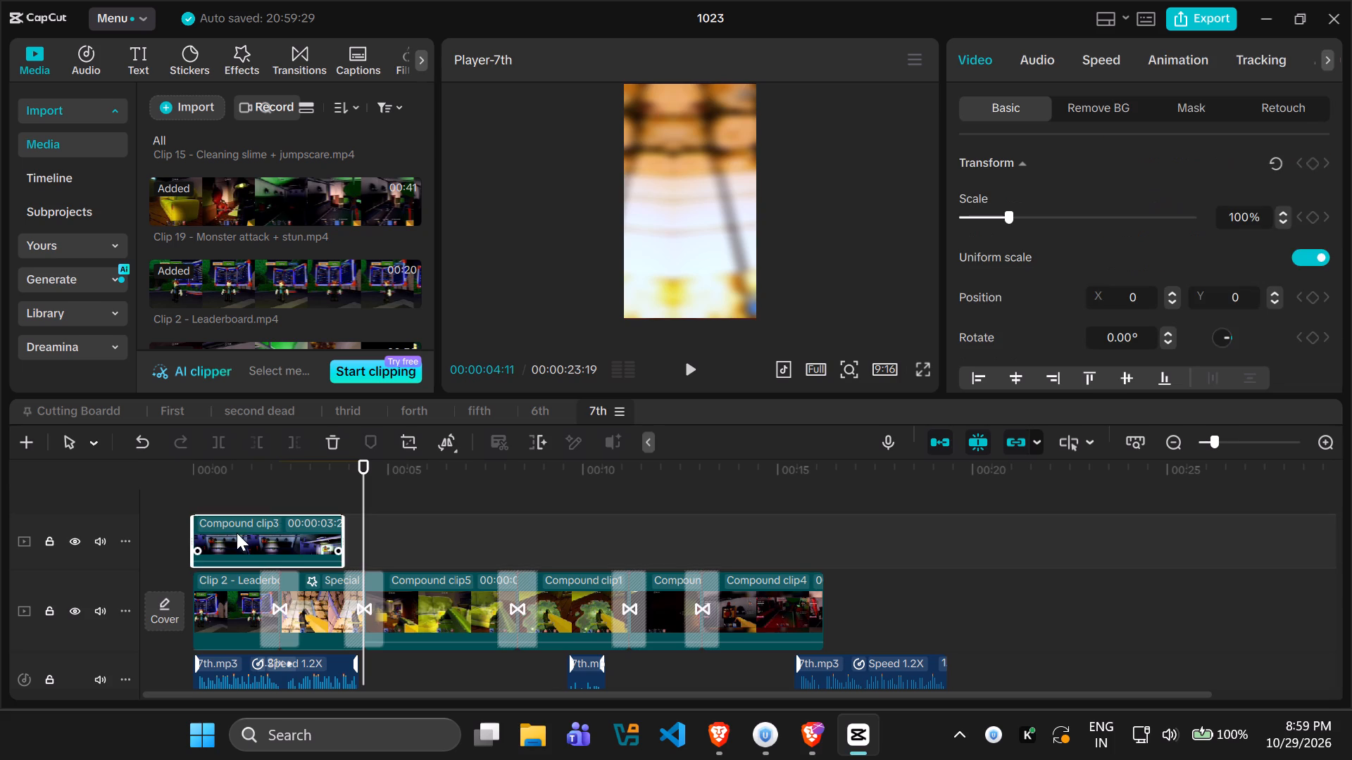
left_click_drag(237, 533, 891, 597)
Play back and scrub through the second and third clips on the main track to judge whether they suit the voice-over.
key("space")
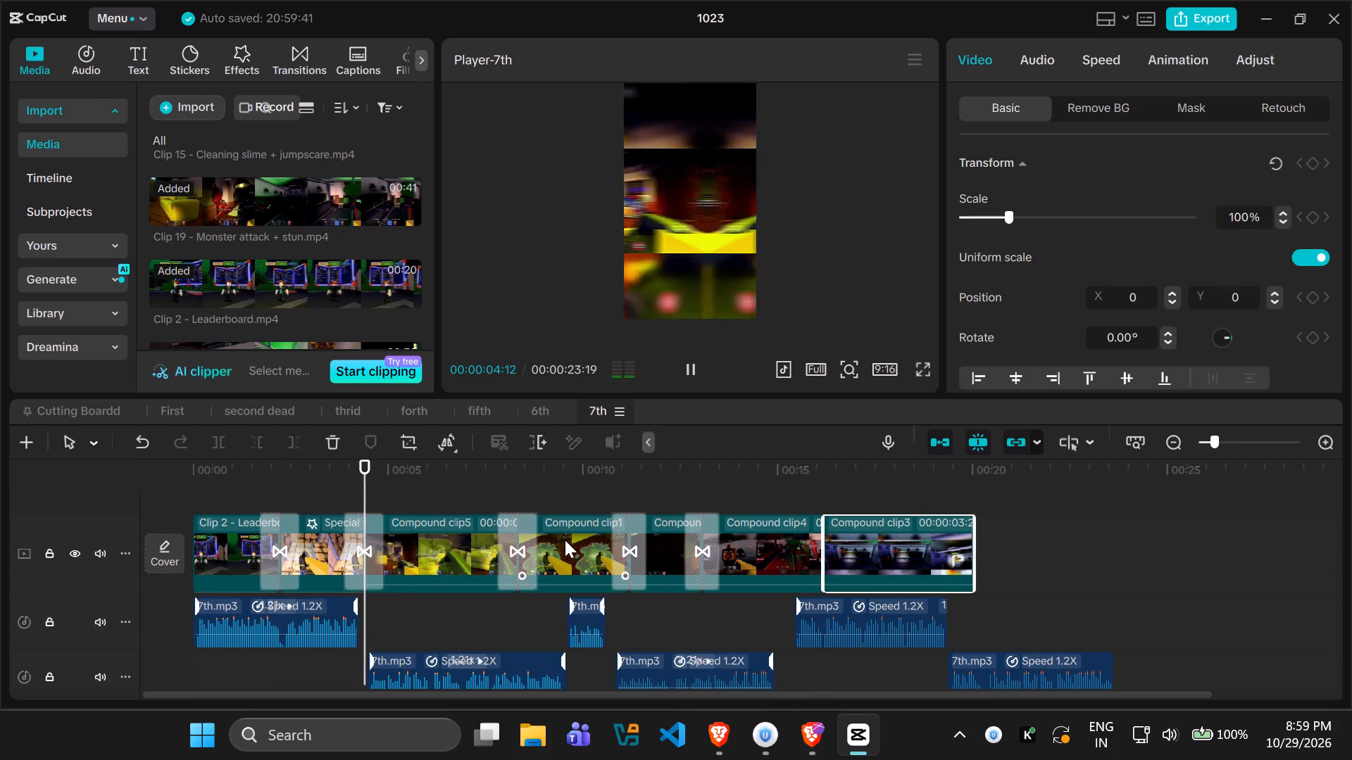
key("space")
left_click(315, 538)
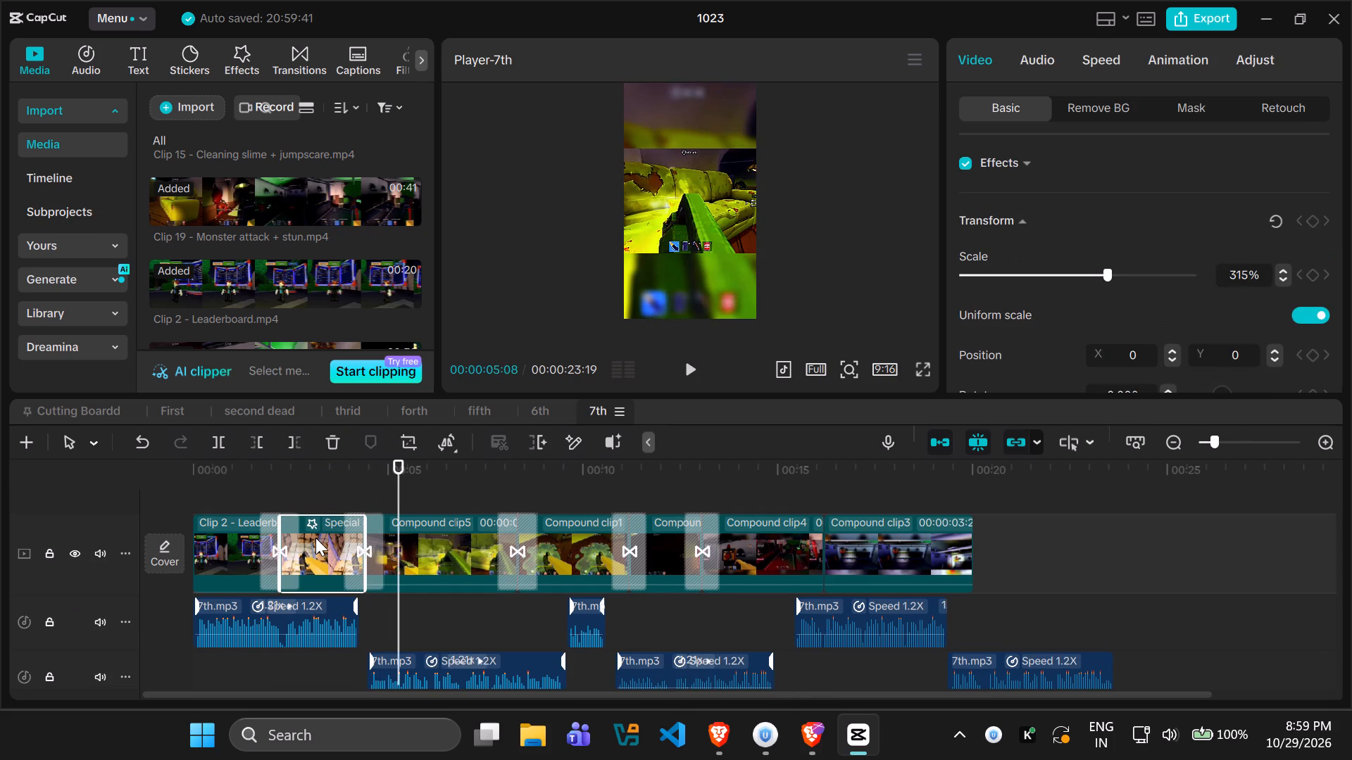
left_click_drag(403, 483, 301, 483)
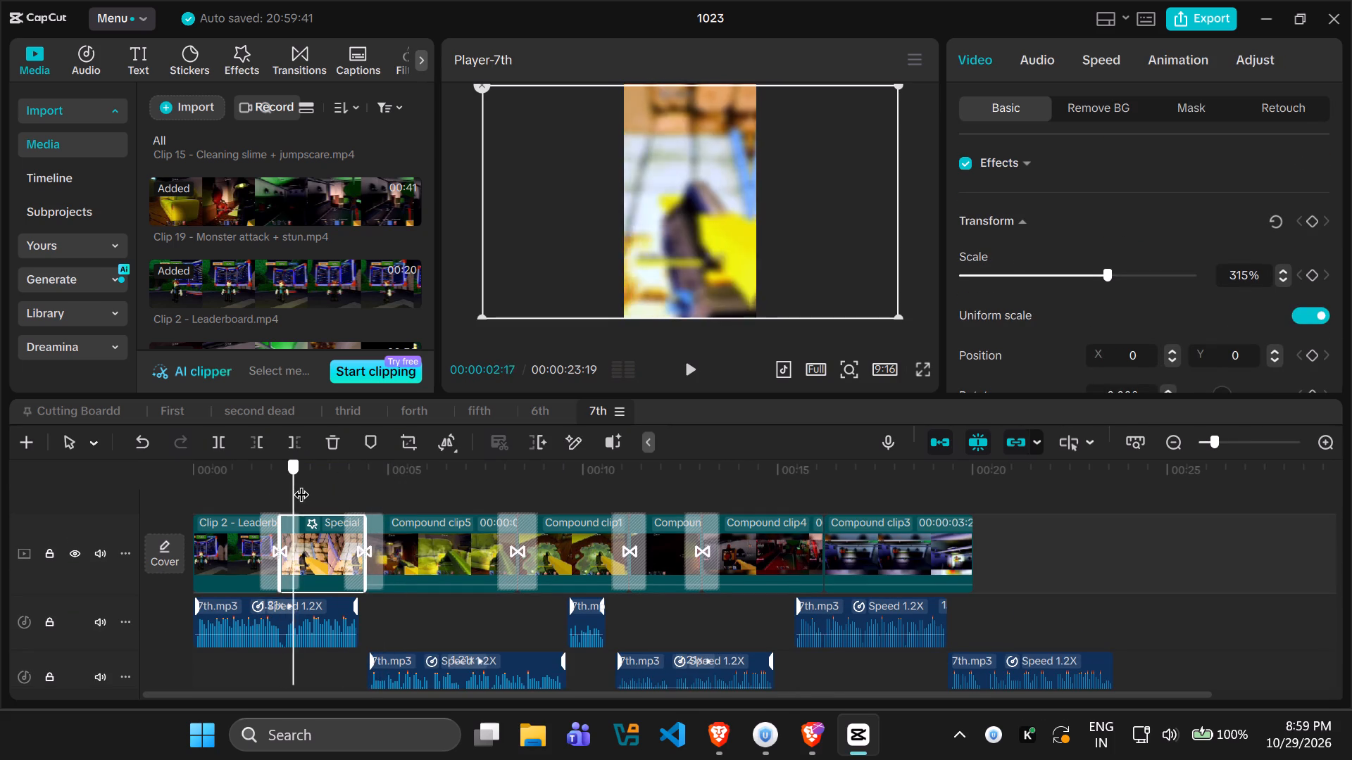
left_click_drag(301, 483, 302, 483)
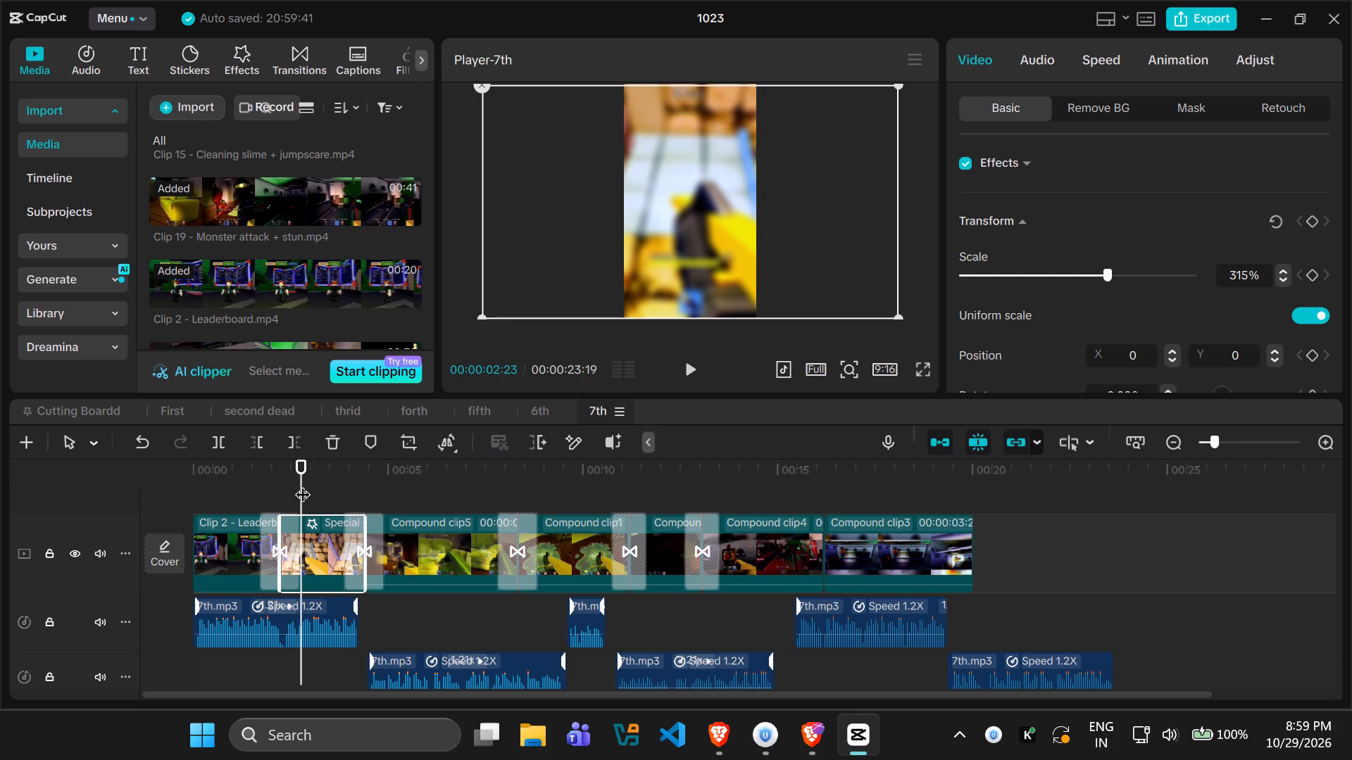
key("space")
key("space")
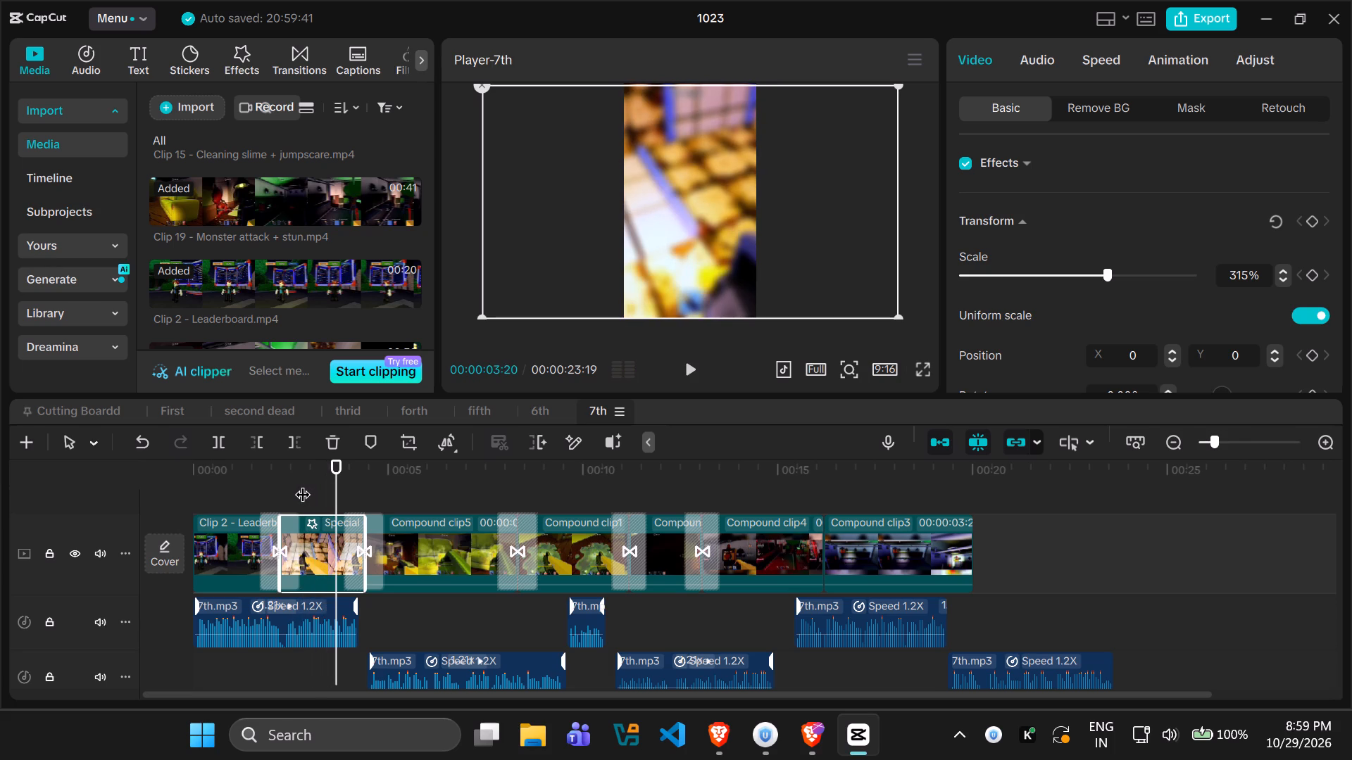
left_click(318, 541)
Delete all the clips and transitions that follow Clip 2 - Leaderboard on the main video track.
left_click_drag(234, 488, 588, 506)
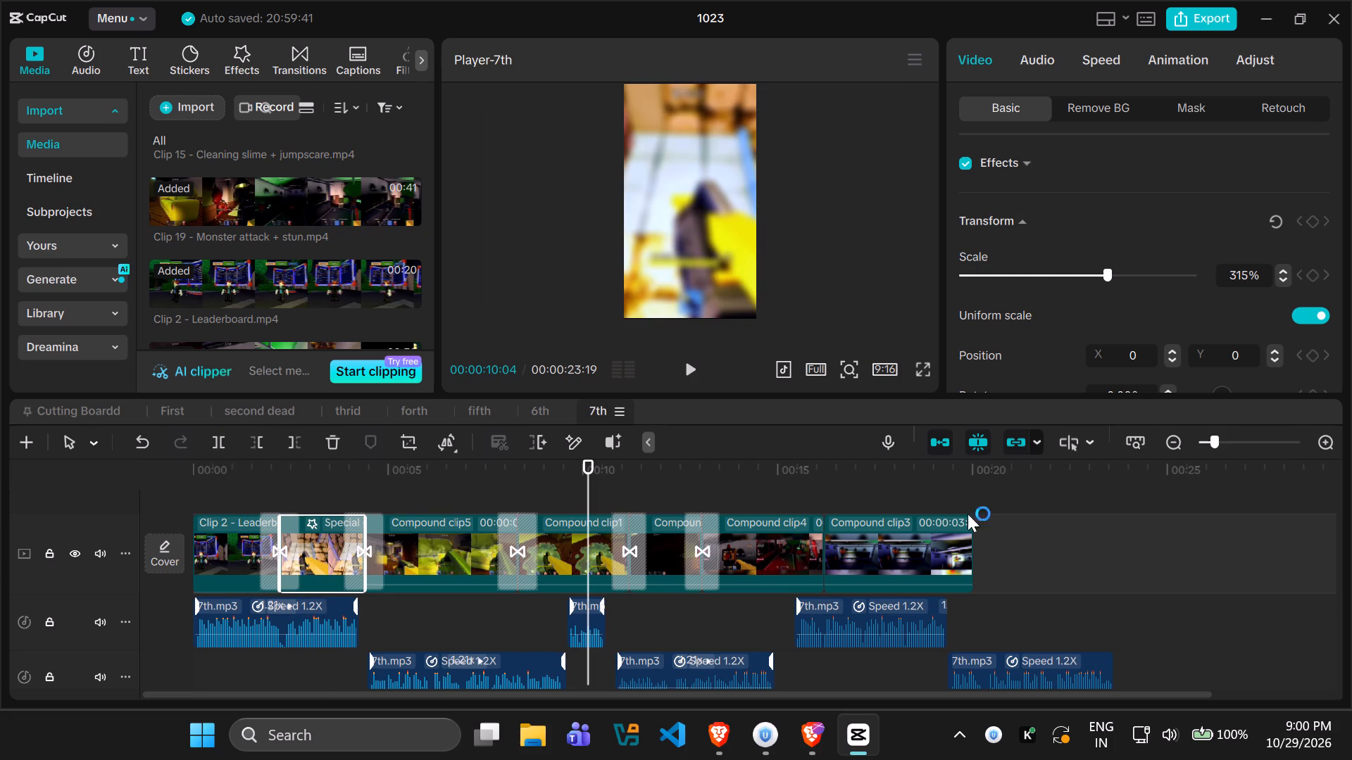
left_click_drag(1048, 532, 702, 535)
left_click(1058, 543)
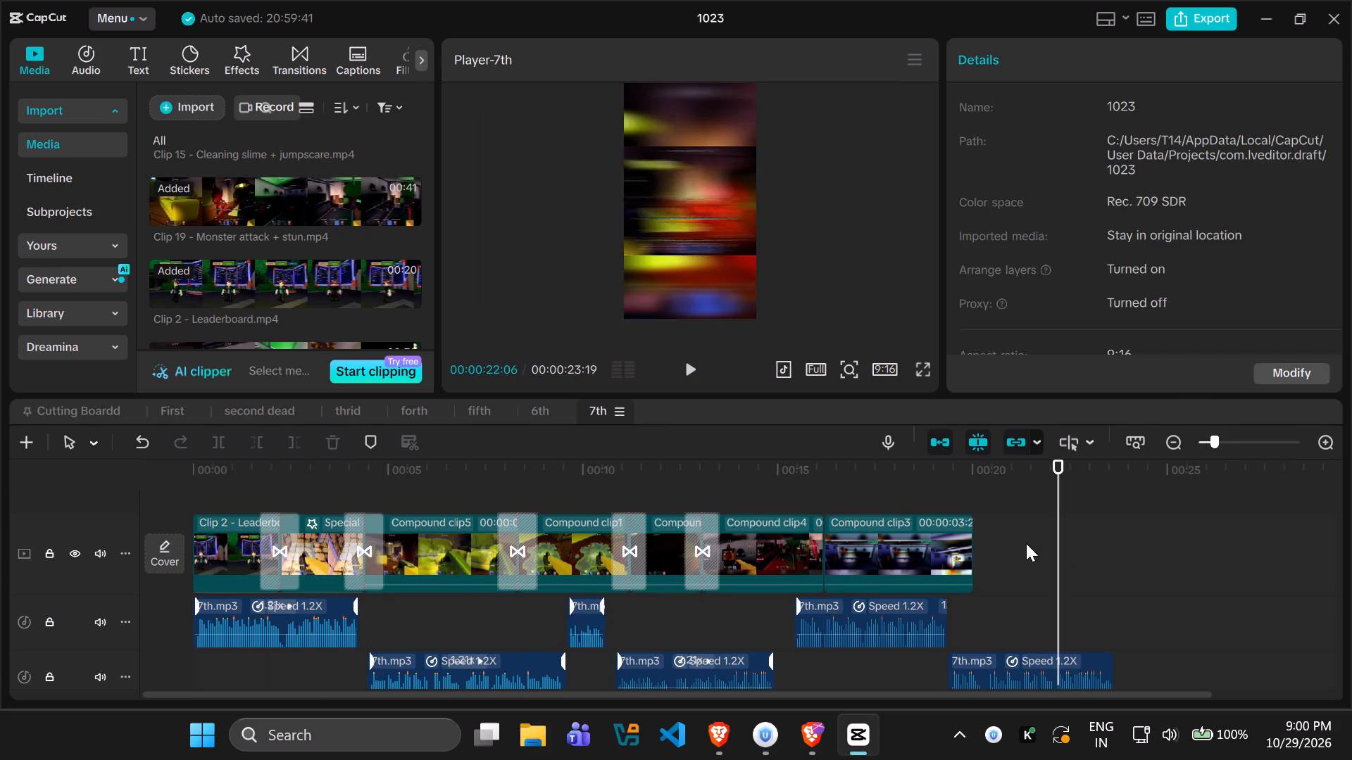
left_click_drag(1025, 543, 792, 545)
left_click_drag(979, 531, 958, 534)
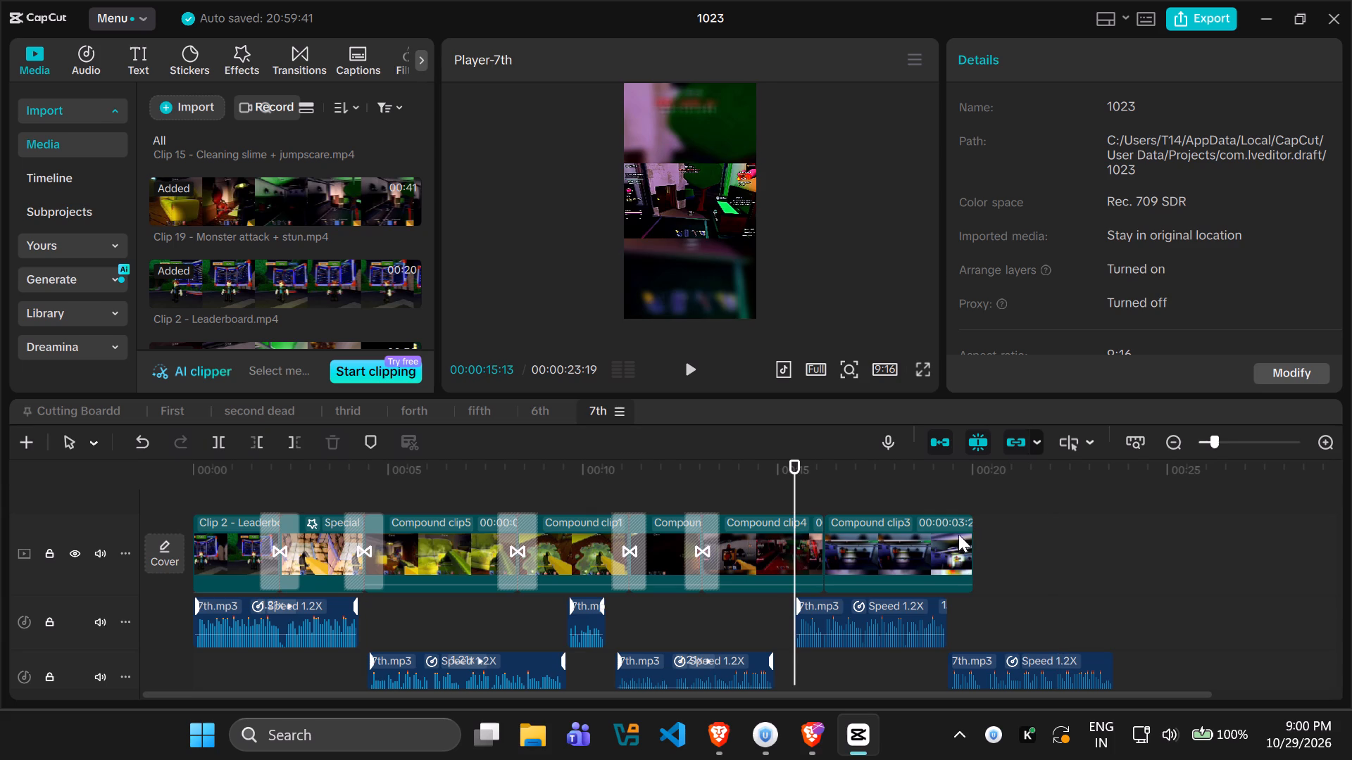
left_click_drag(958, 534, 306, 548)
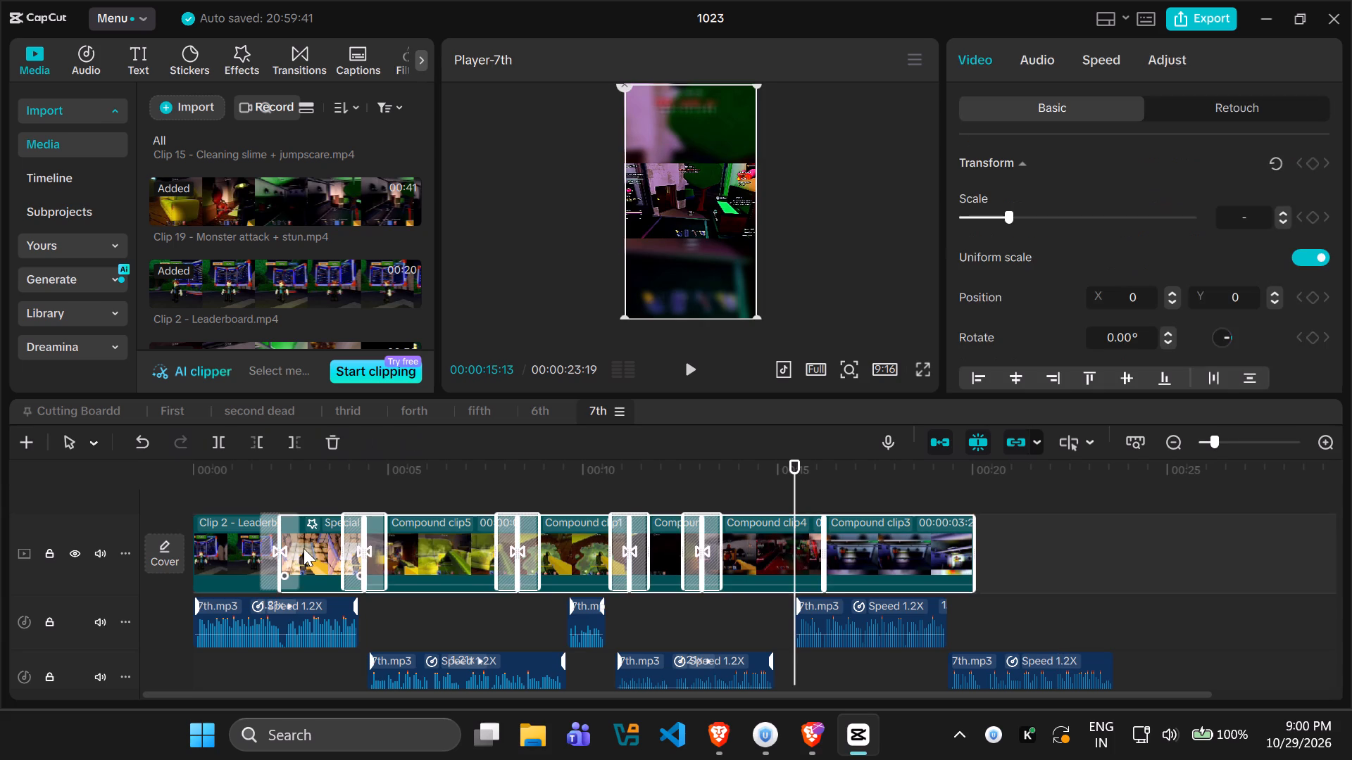
key("Delete")
Play the timeline from the start and trim the end of Clip 2 - Leaderboard back to 00:00:01:26.
left_click_drag(794, 498, 122, 533)
key("space")
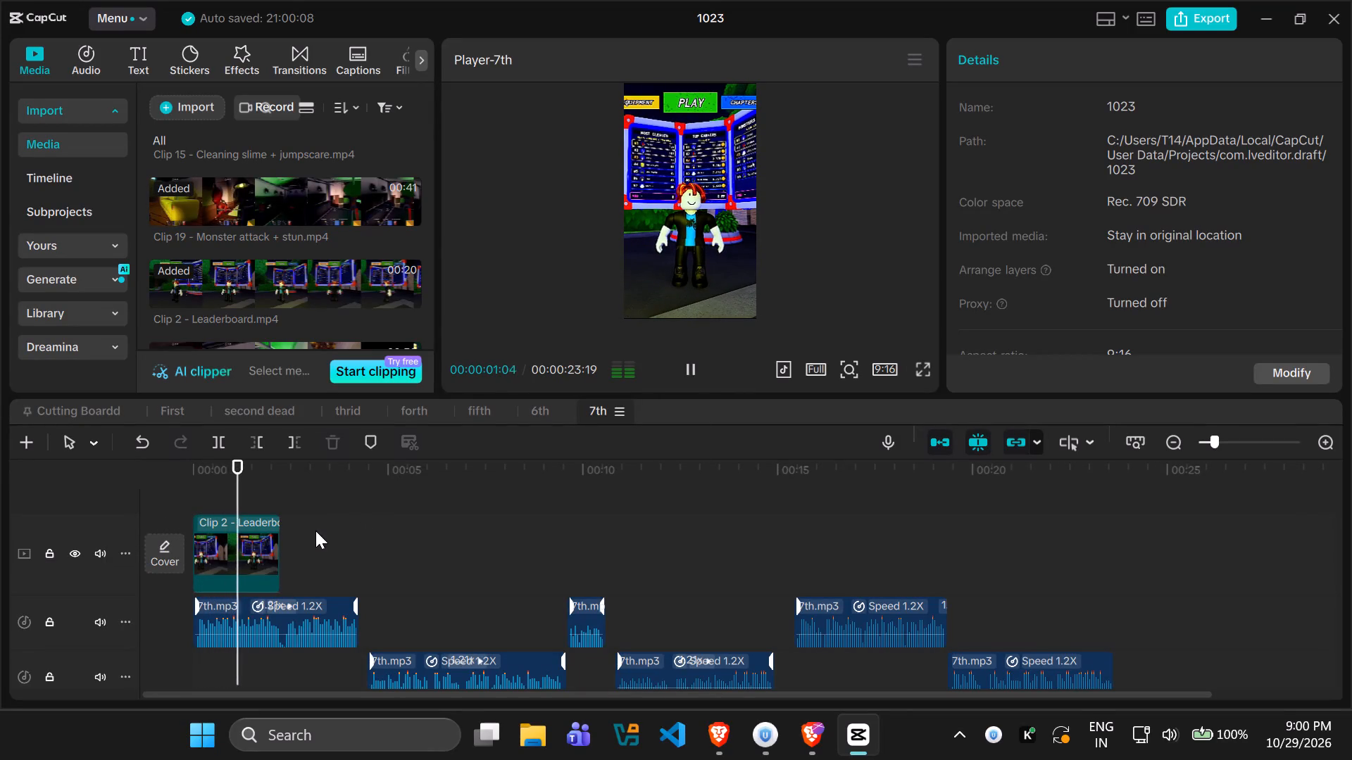
key("space")
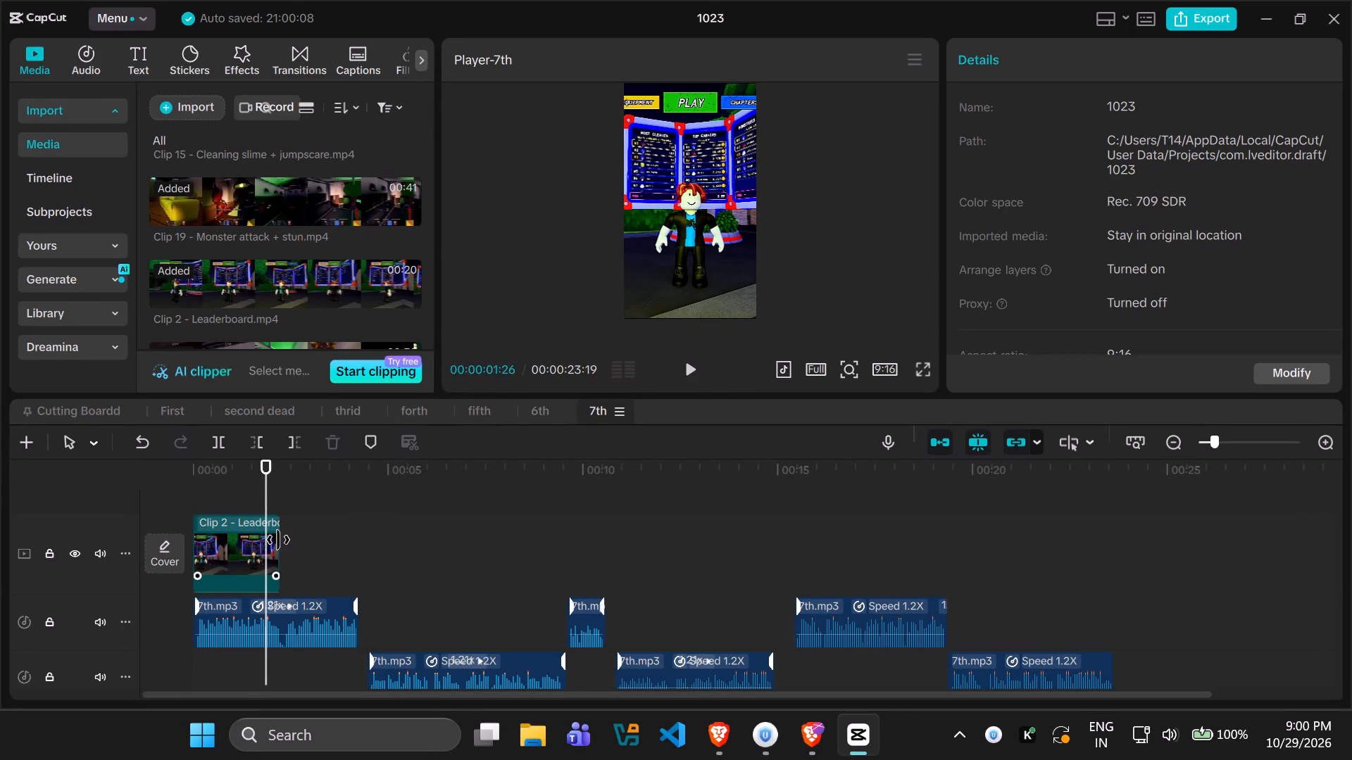
left_click_drag(278, 540, 263, 540)
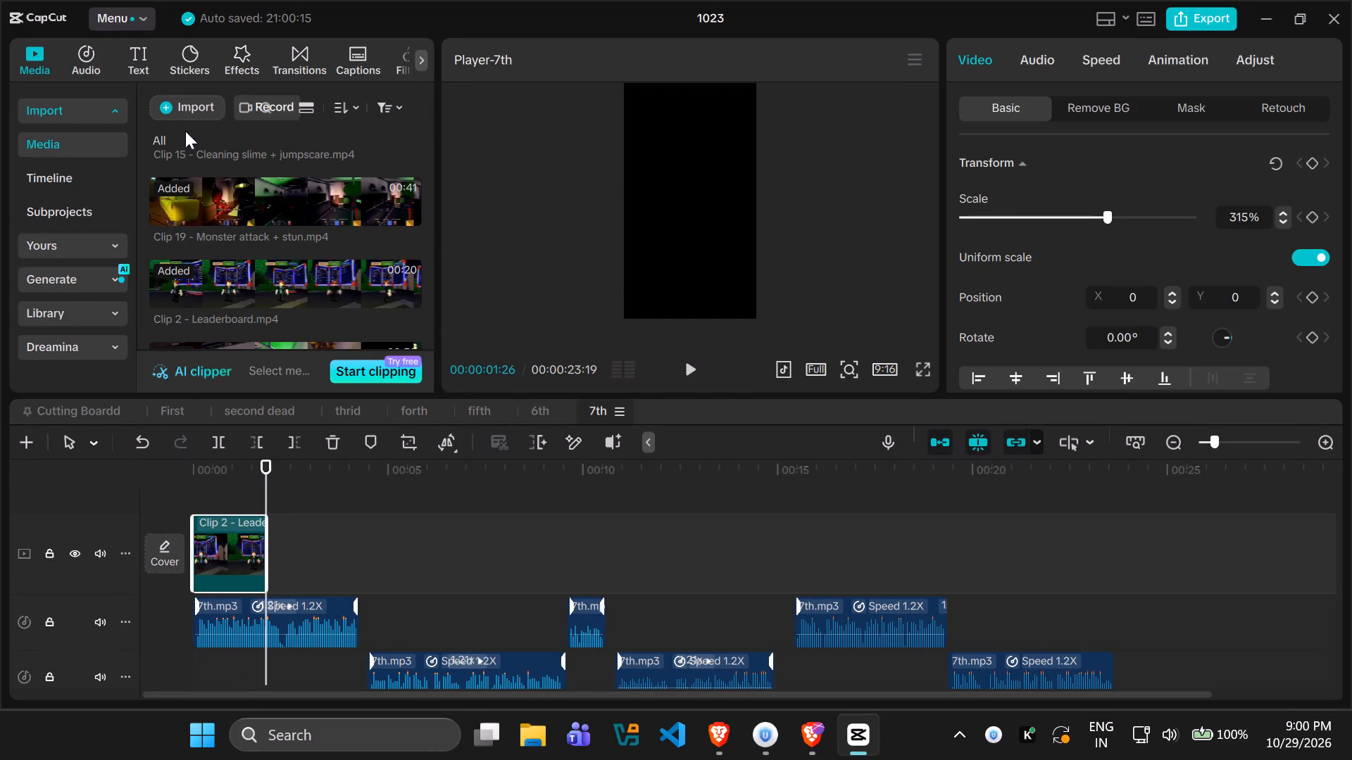
Import Clip 18 - Cleaning couch from the Cleaning folder of scrub or die's Clips (part 1 of 3).
left_click(191, 110)
left_click(217, 151)
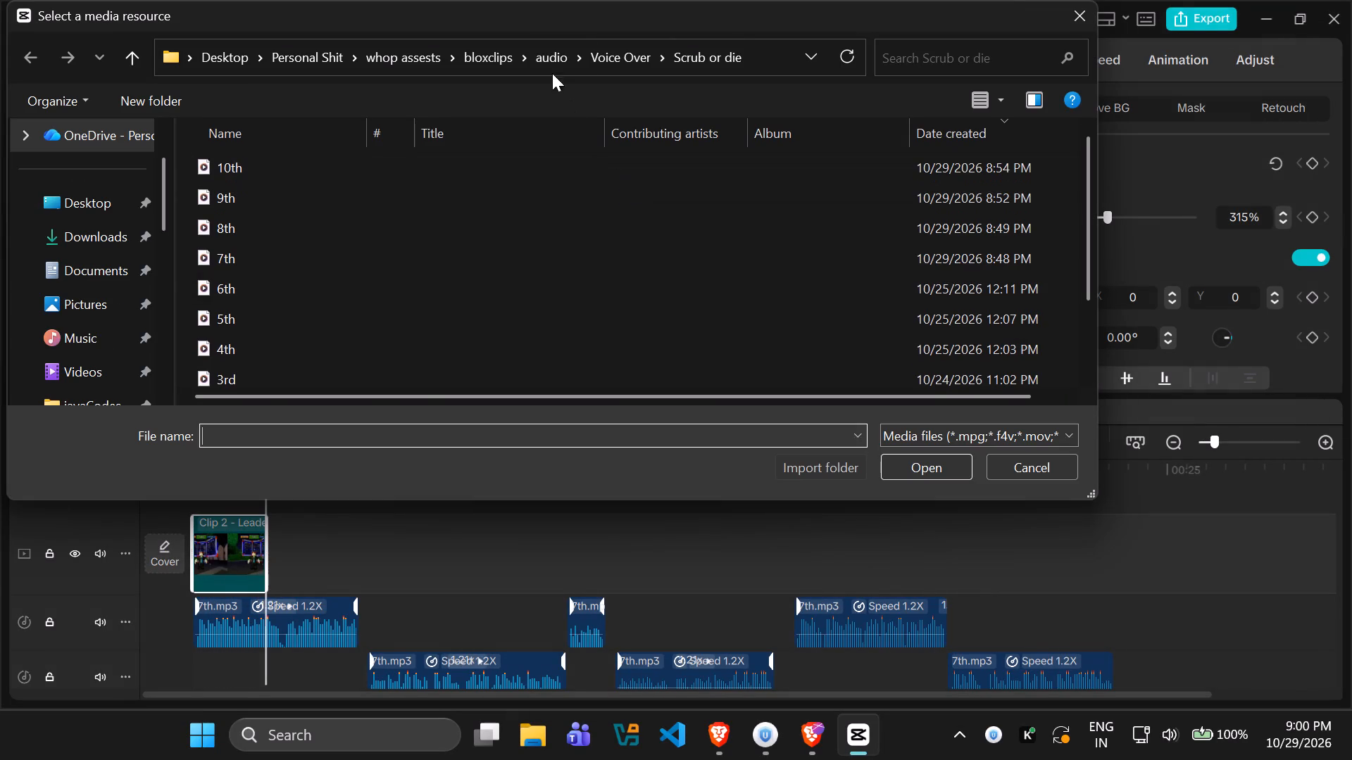
left_click(526, 55)
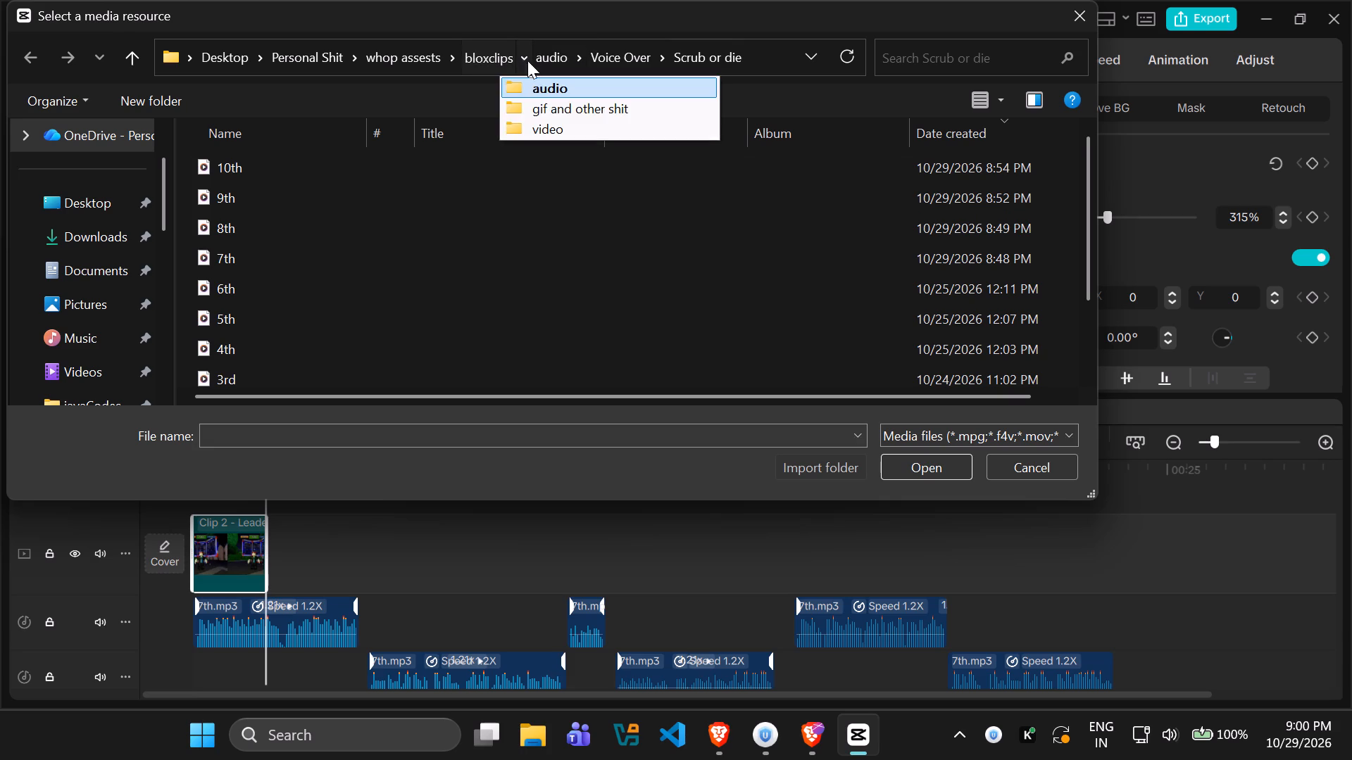
left_click(538, 123)
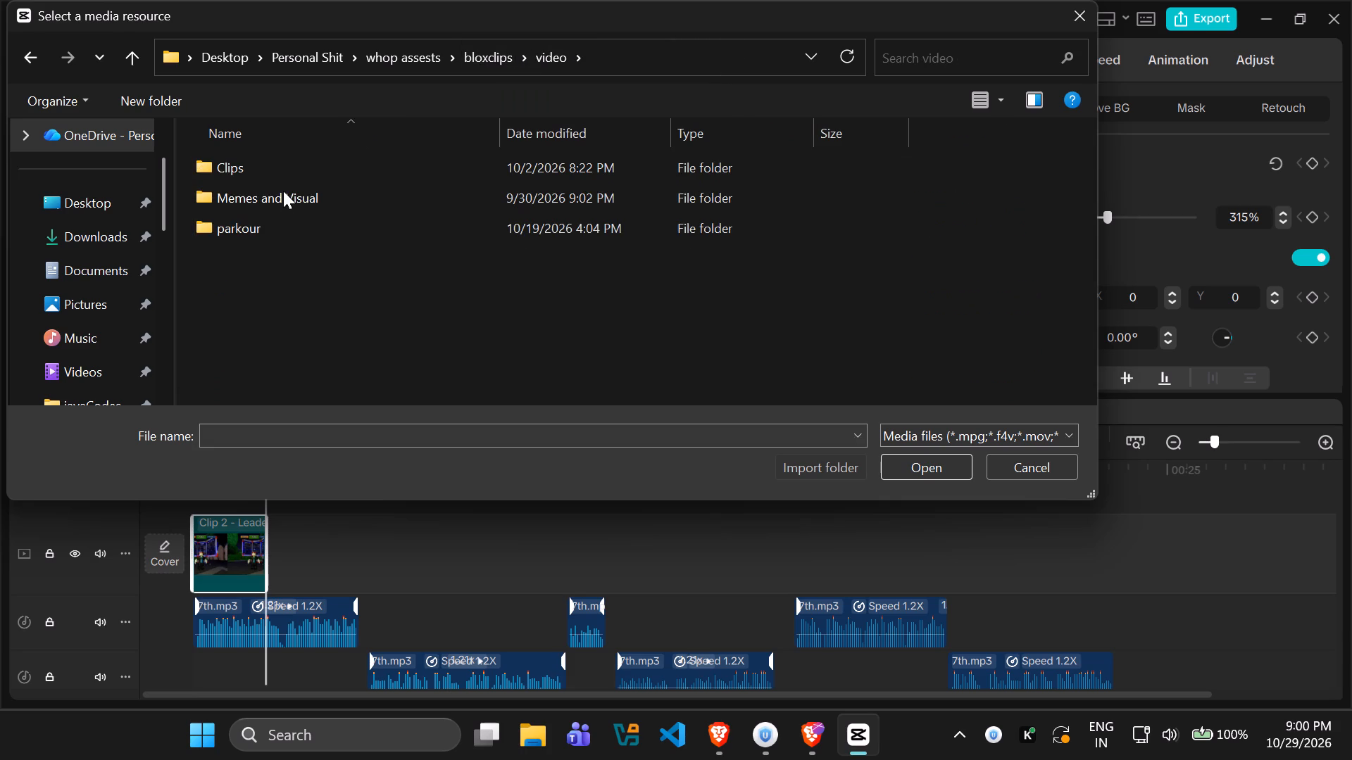
double_click(282, 172)
double_click(283, 198)
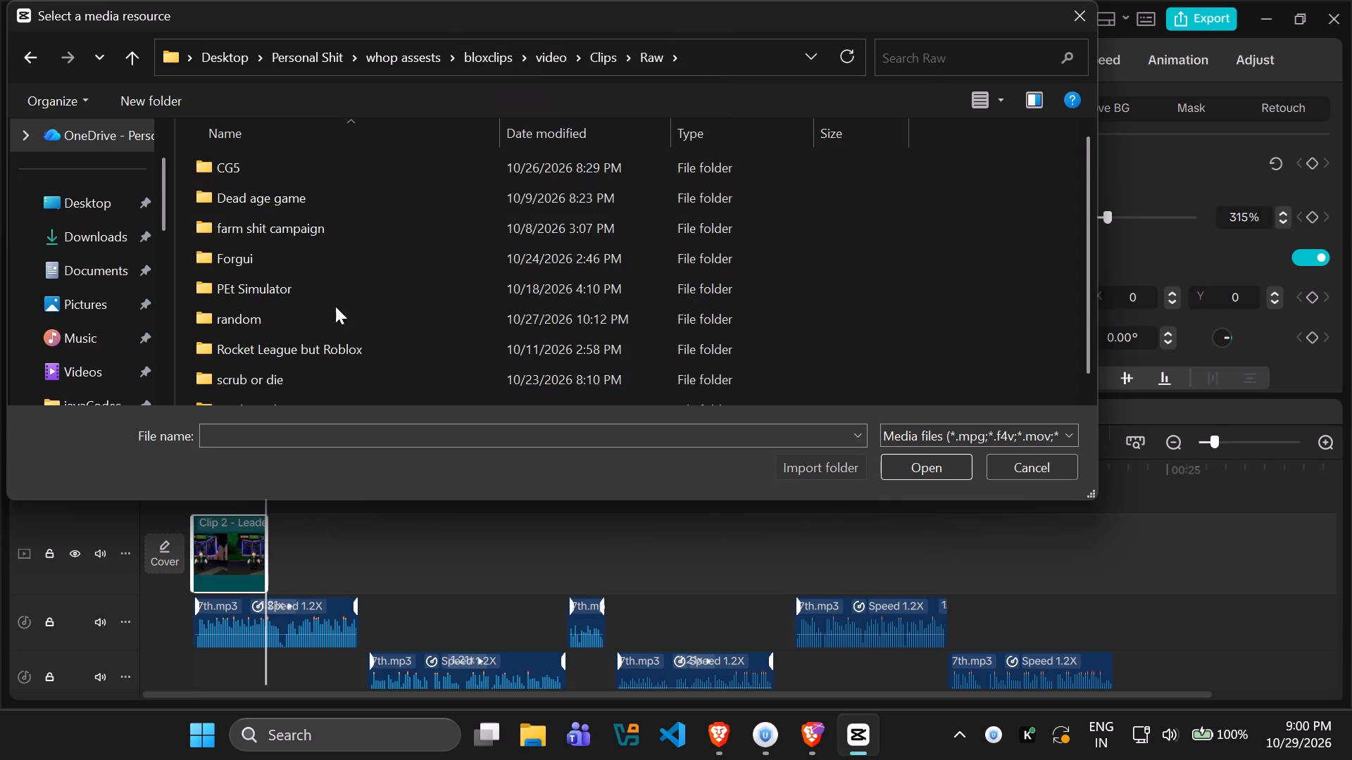
scroll(333, 325, "down", 1)
double_click(307, 369)
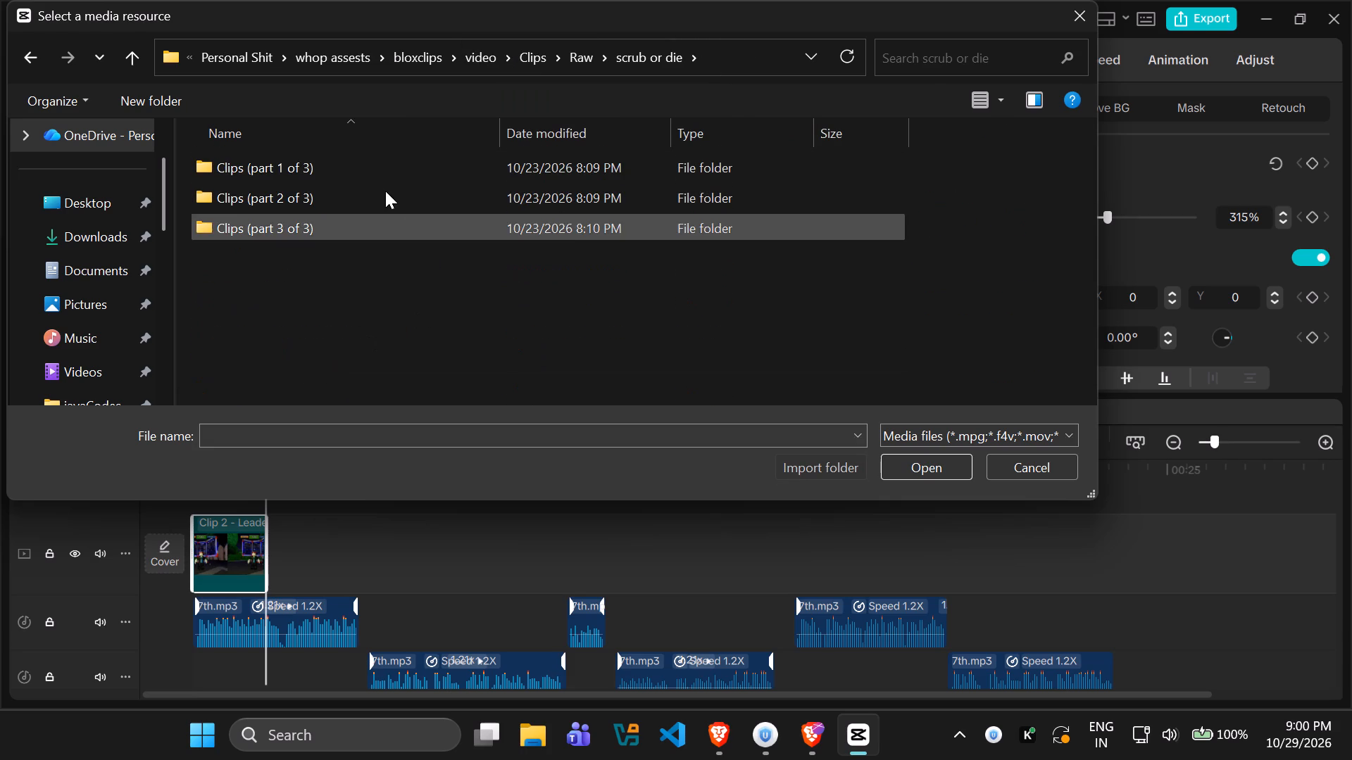
double_click(370, 179)
double_click(370, 182)
double_click(370, 174)
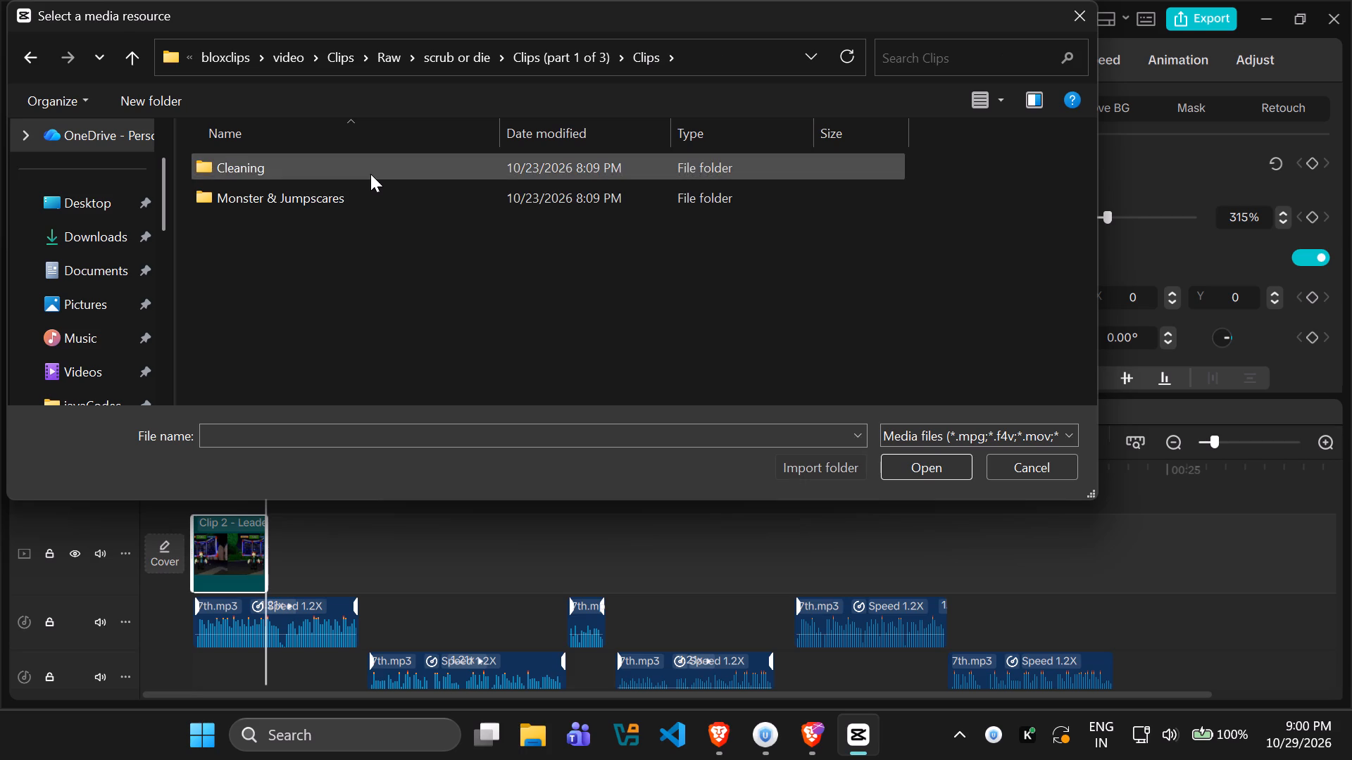
double_click(370, 174)
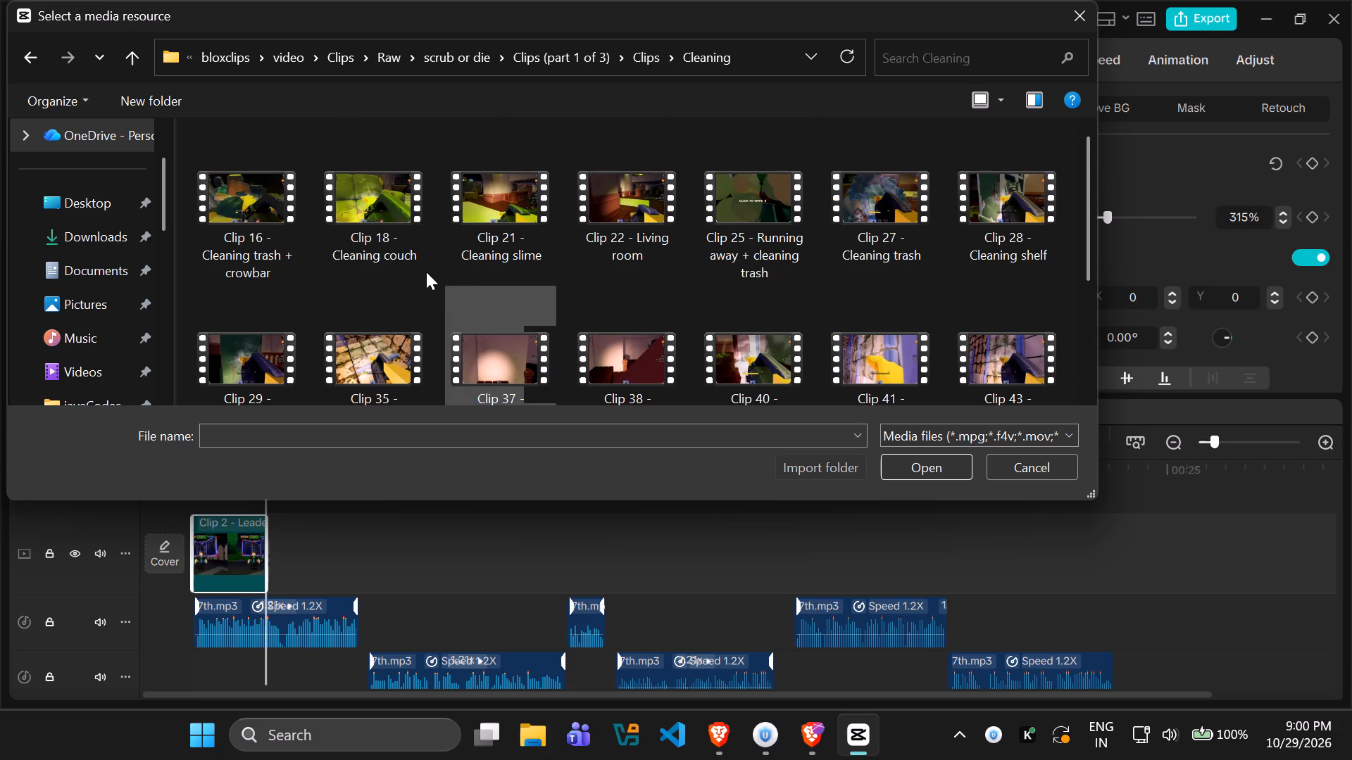
left_click(365, 222)
left_click(932, 471)
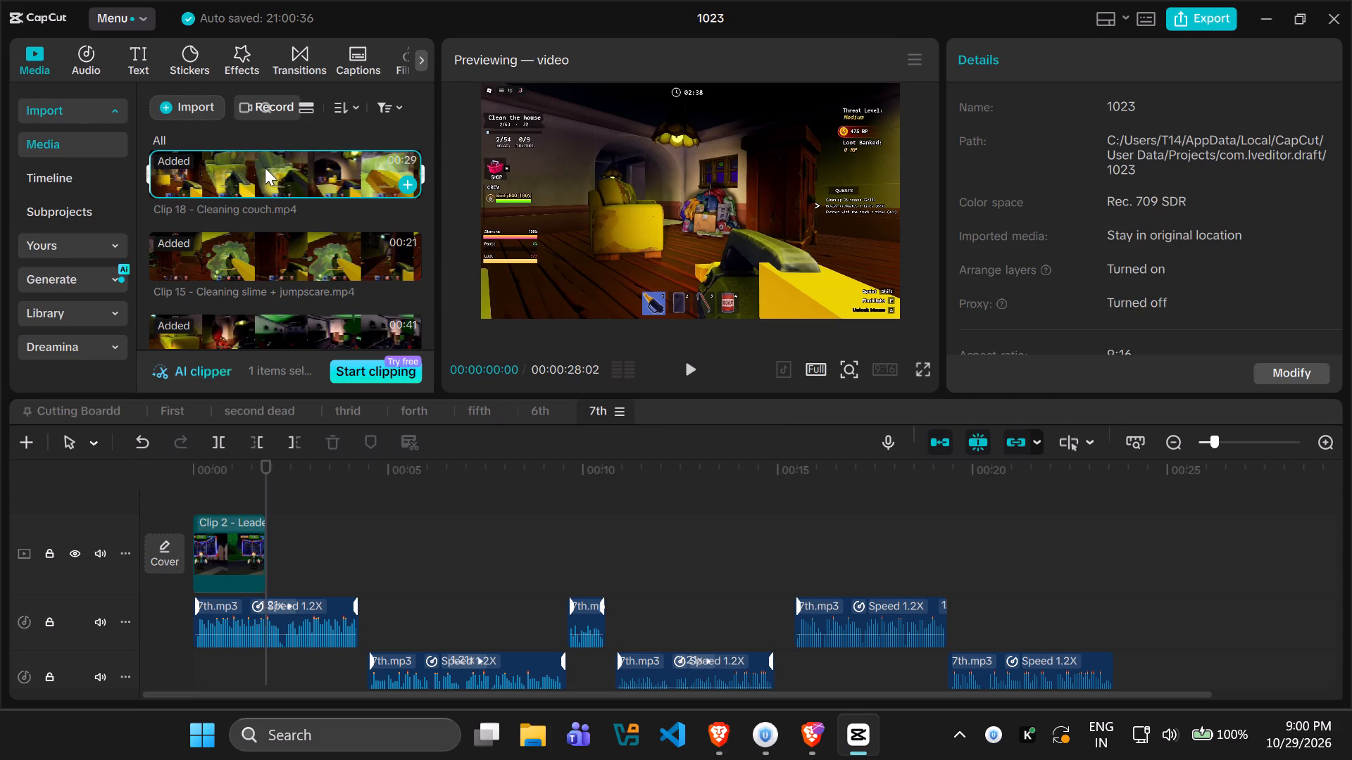
Place Clip 18 - Cleaning couch on the main track right after Clip 2 and play through it to 00:00:04:14.
left_click_drag(263, 171, 284, 542)
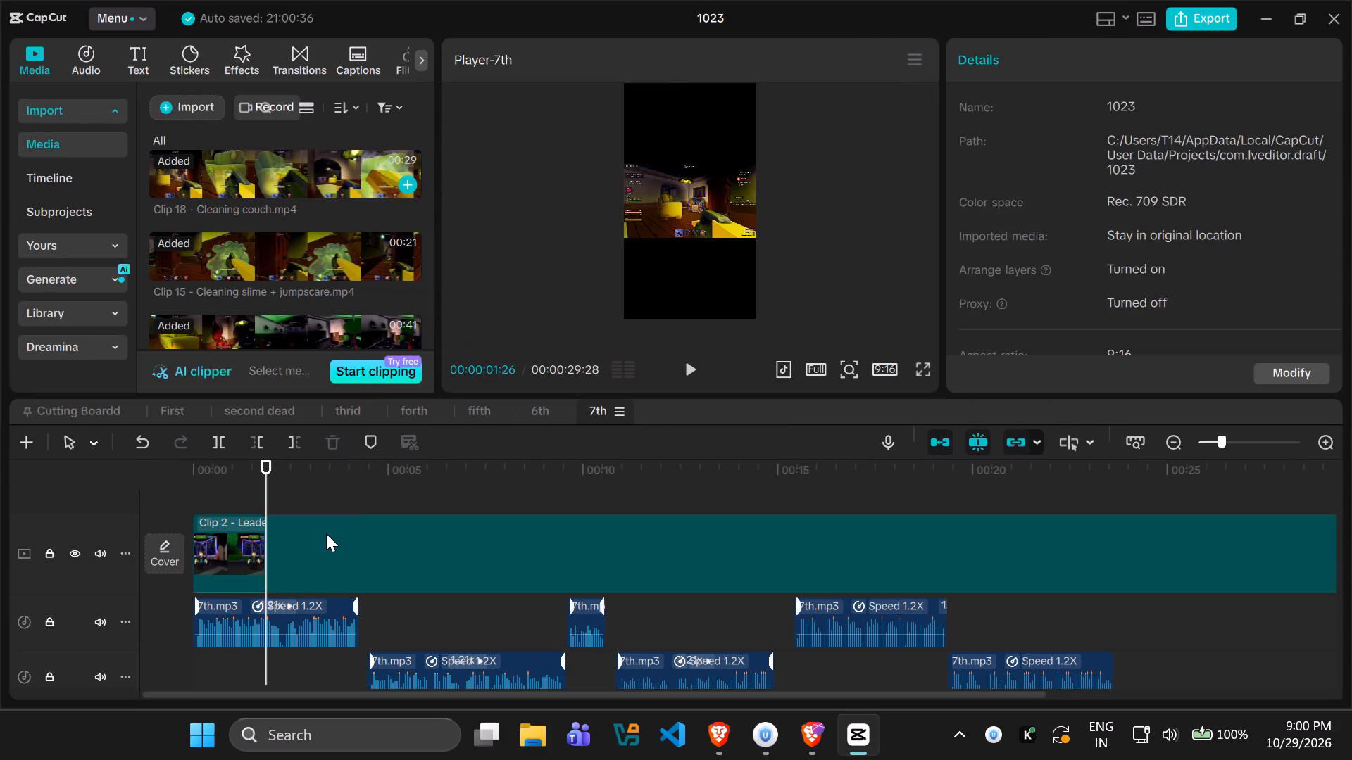
key("space")
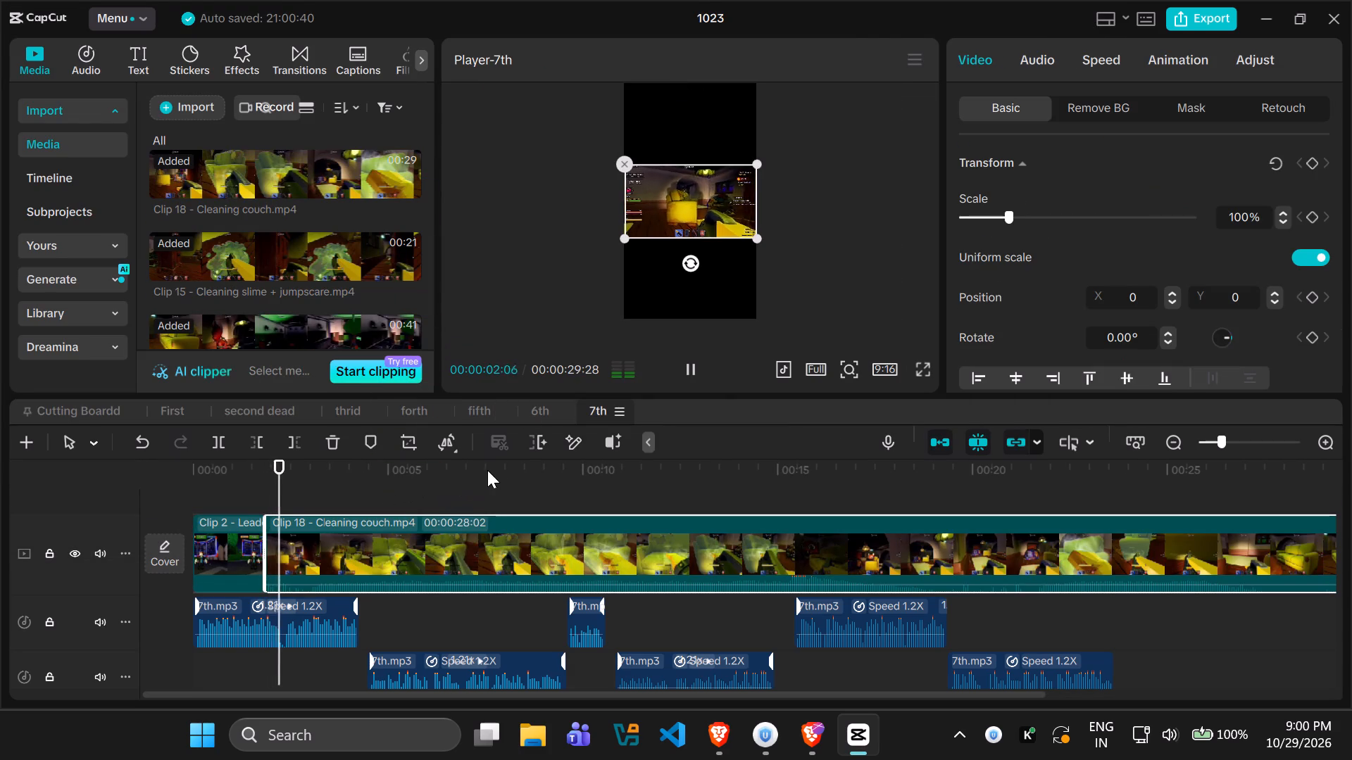
key("space")
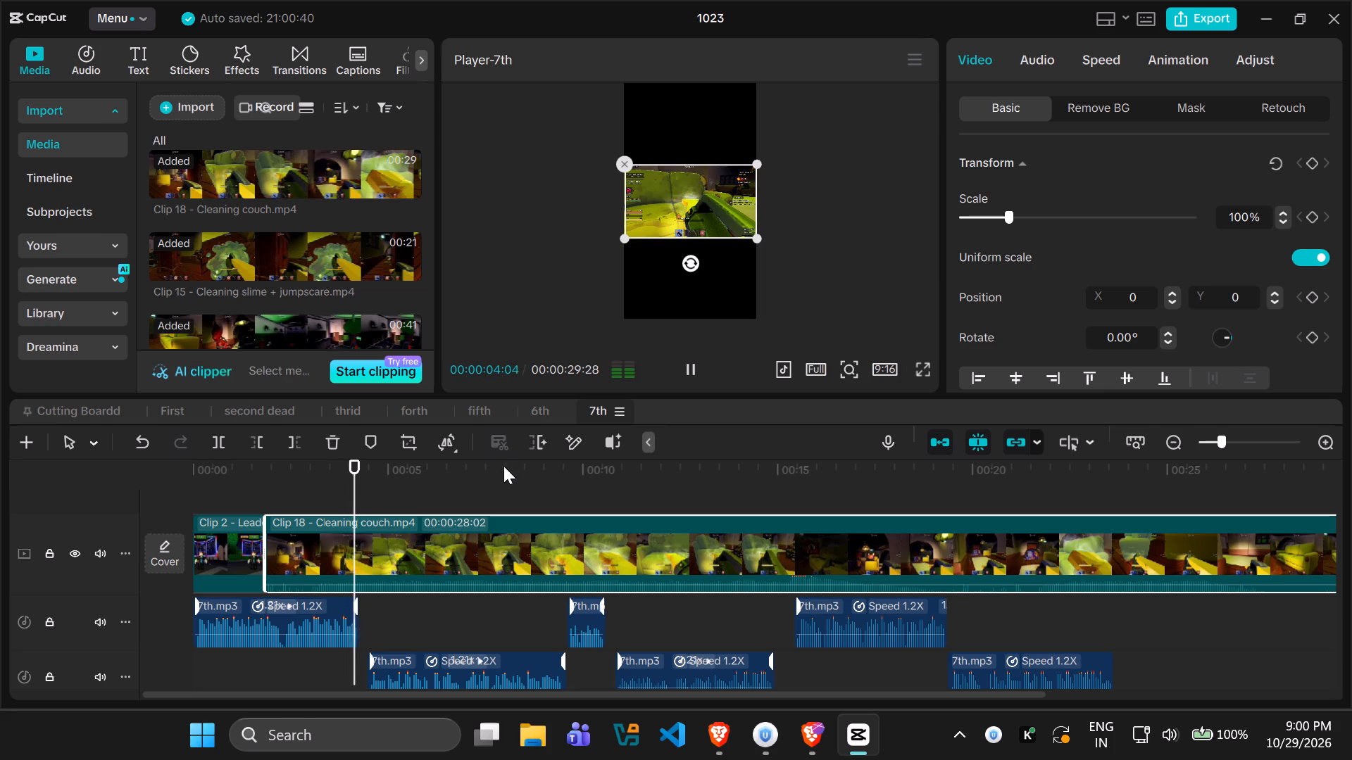
left_click_drag(362, 481, 371, 480)
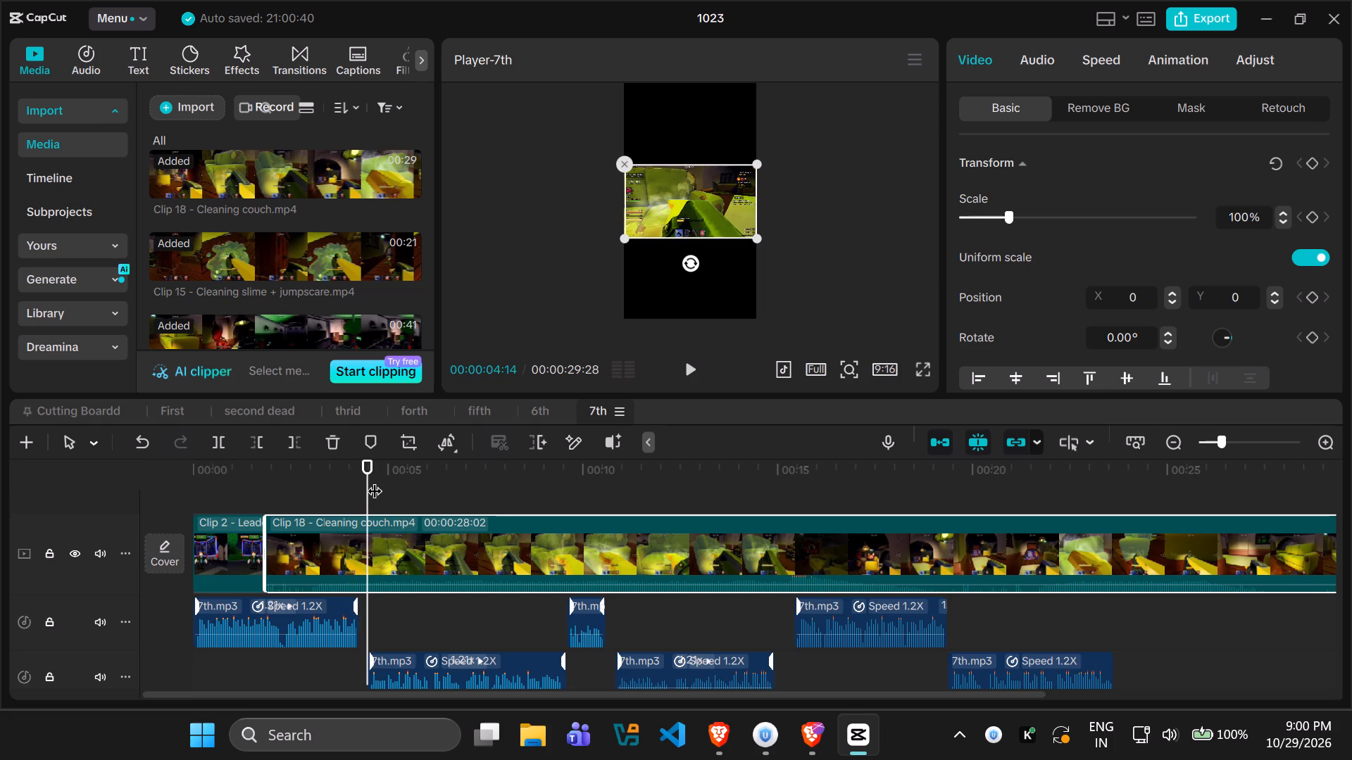
Mute Clip 18 - Cleaning couch by lowering its volume to -∞ dB.
left_click(1032, 61)
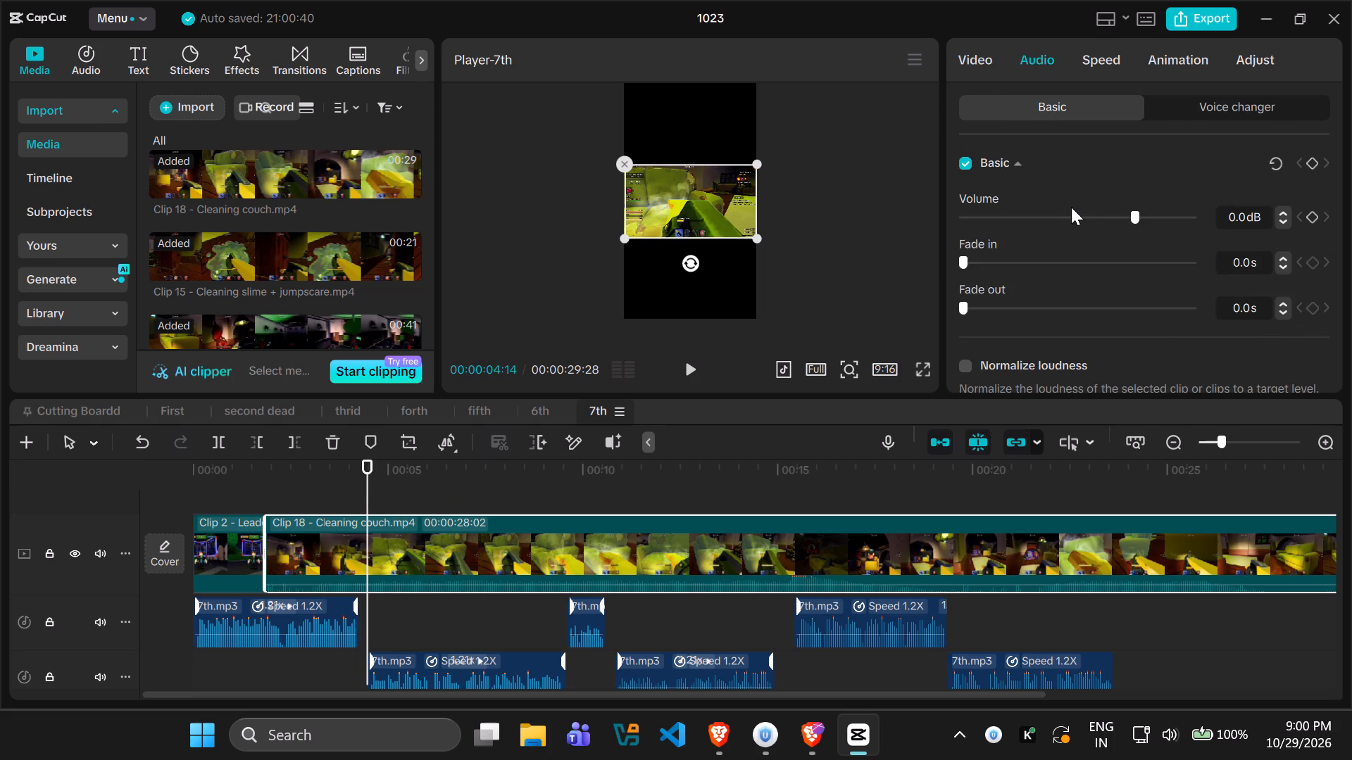
left_click_drag(1089, 216, 746, 245)
Cut away the part of Clip 18 before 00:00:04:14 and play back its new beginning.
left_click(436, 576)
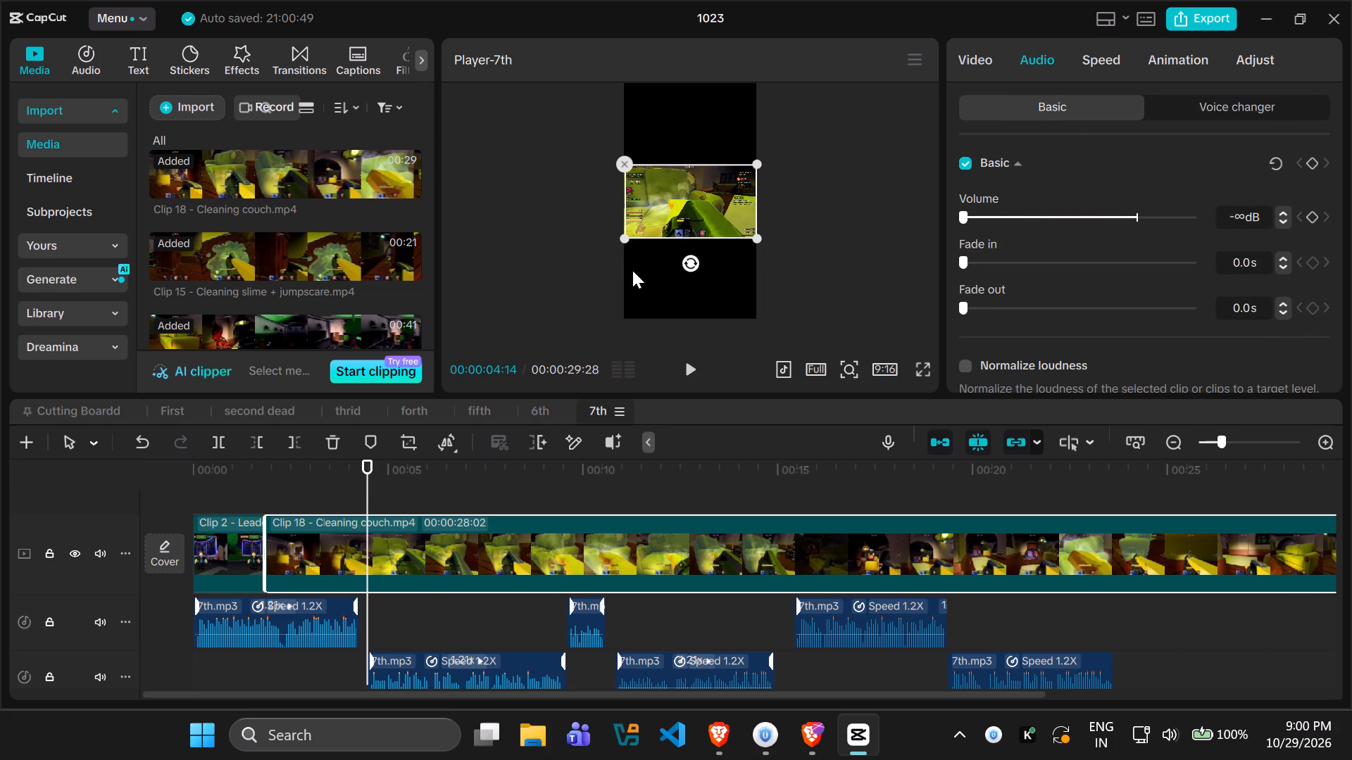
left_click(247, 441)
key("space")
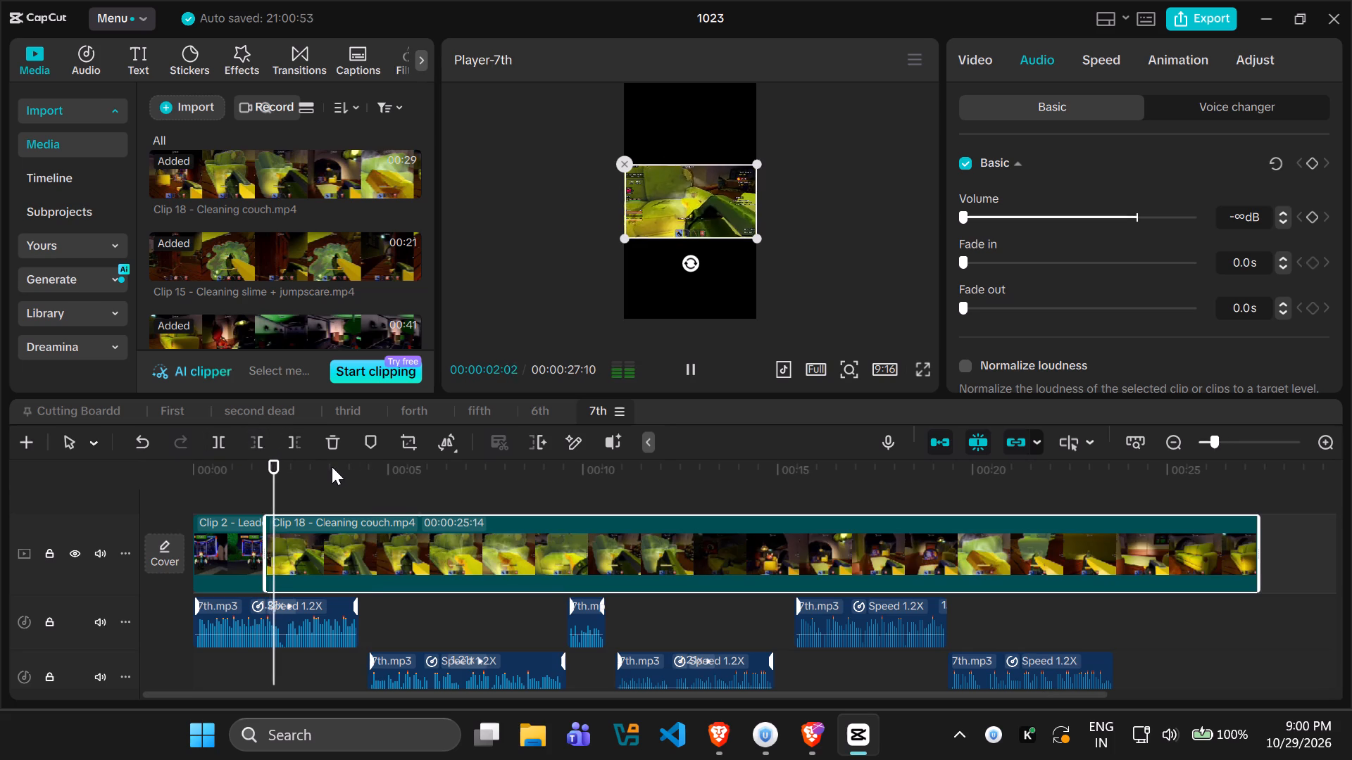
key("space")
Enlarge Clip 18 in the preview so it extends past both sides of the vertical frame, and play it back to 00:00:03:09.
left_click_drag(758, 234, 760, 234)
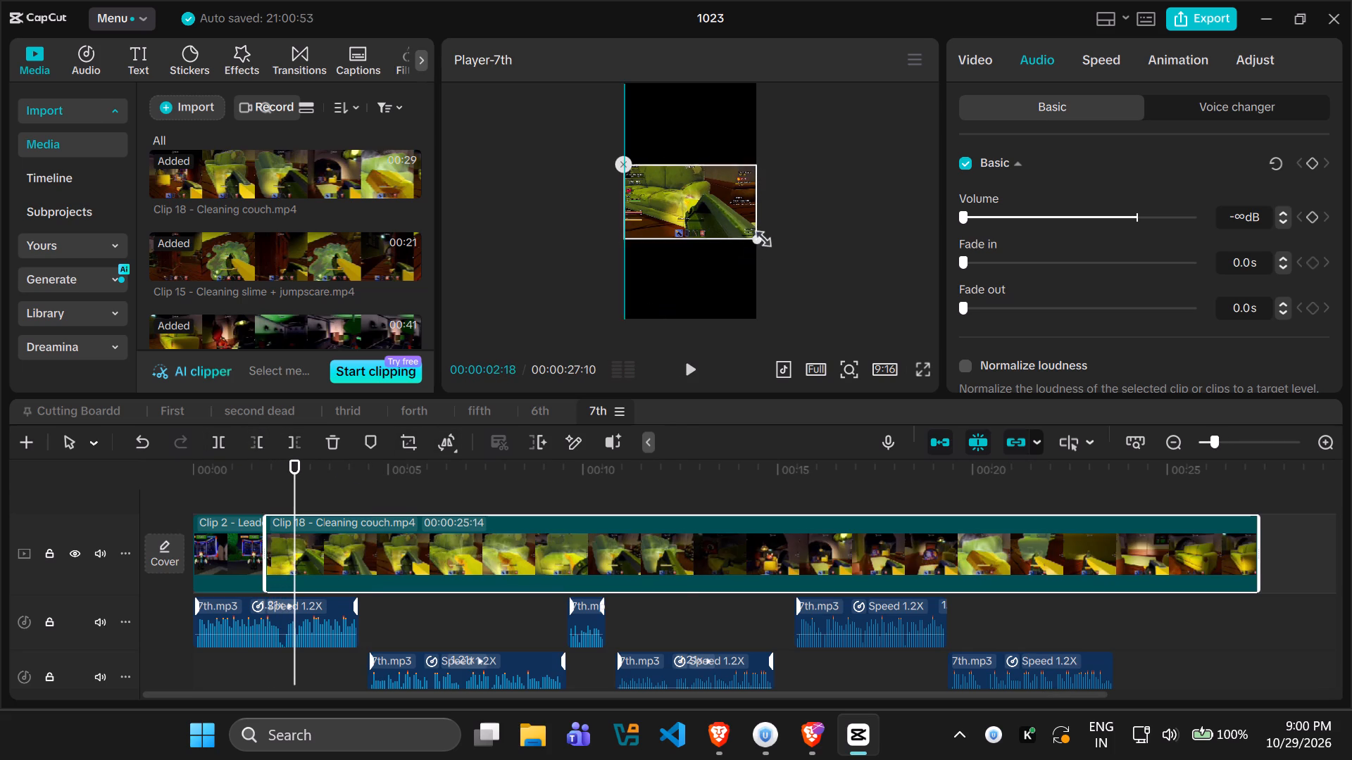
left_click_drag(760, 234, 798, 300)
key("space")
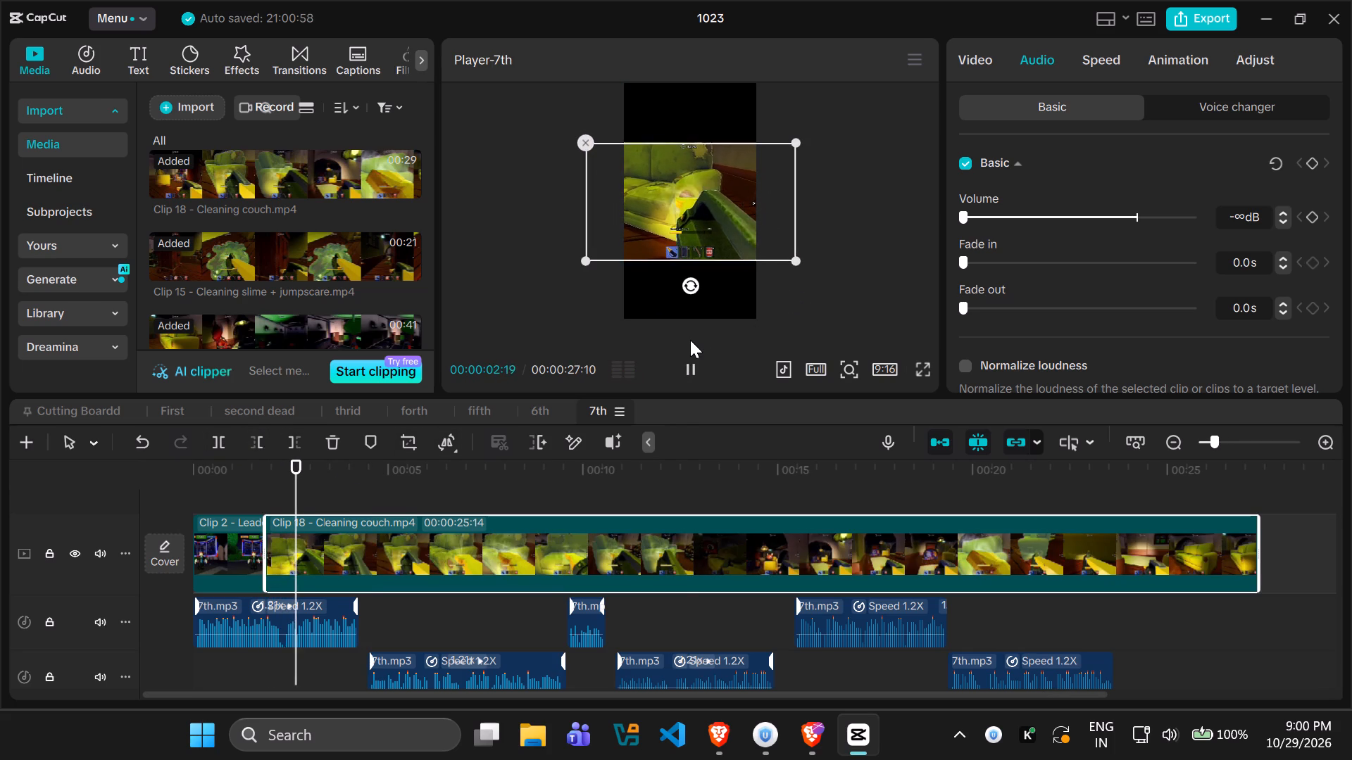
key("space")
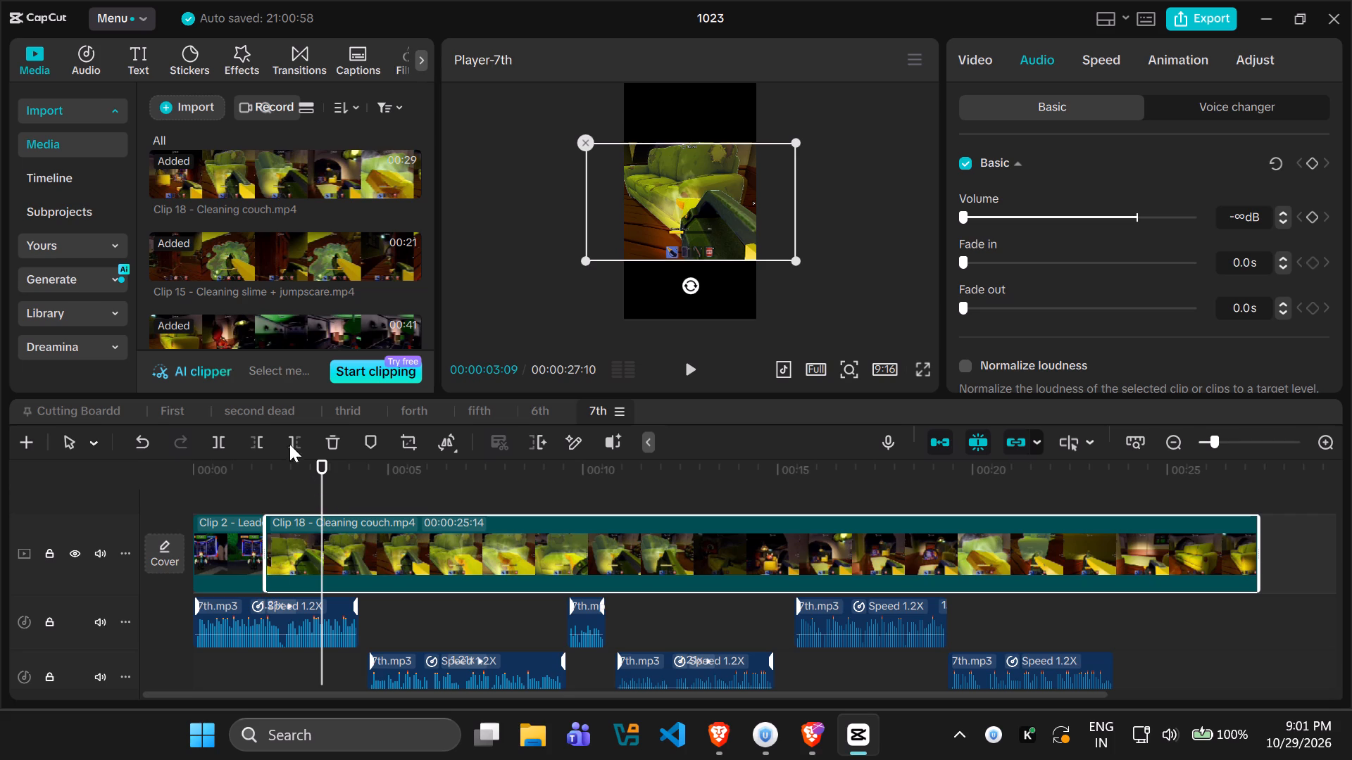
Split Clip 18 at 00:00:03:09 and paste a copy of its first piece on a track directly above, starting at 00:00:01:26.
left_click(207, 435)
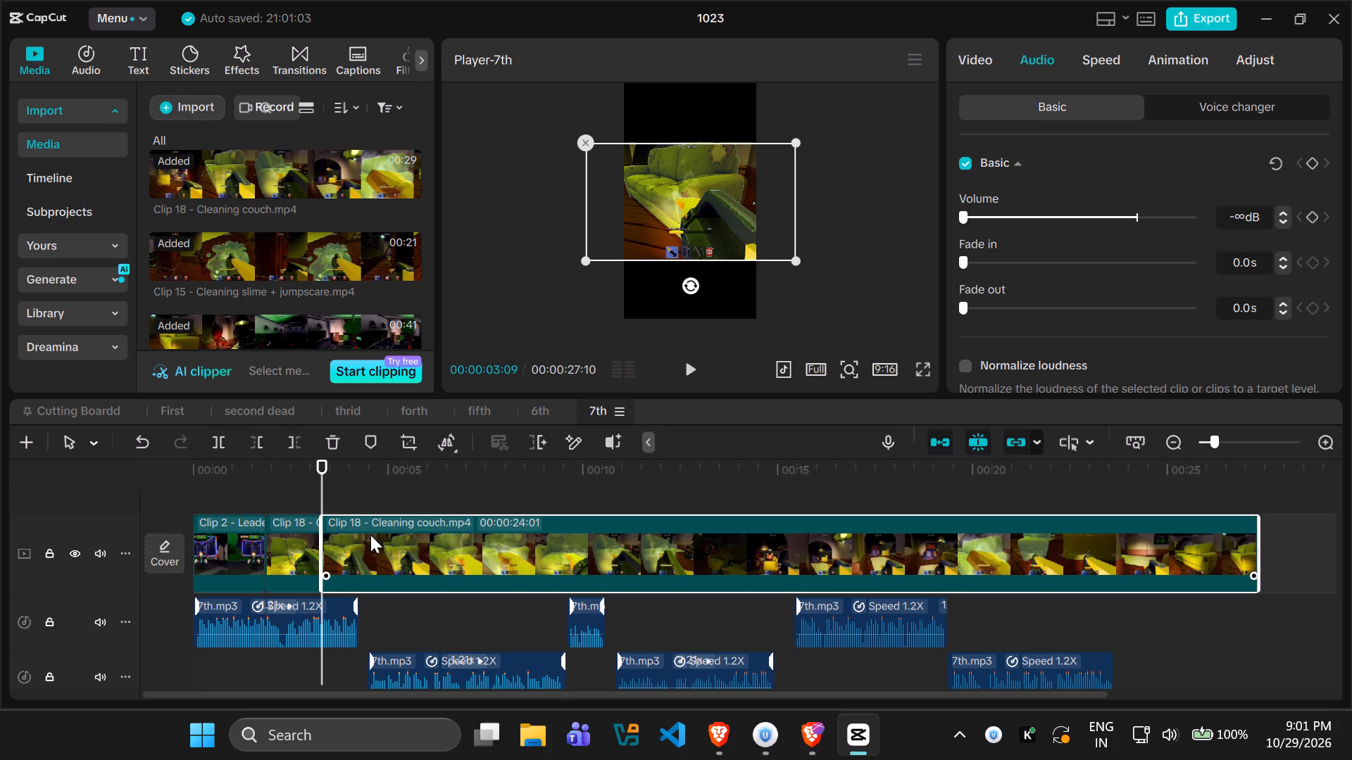
left_click(296, 534)
key("ctrl+c")
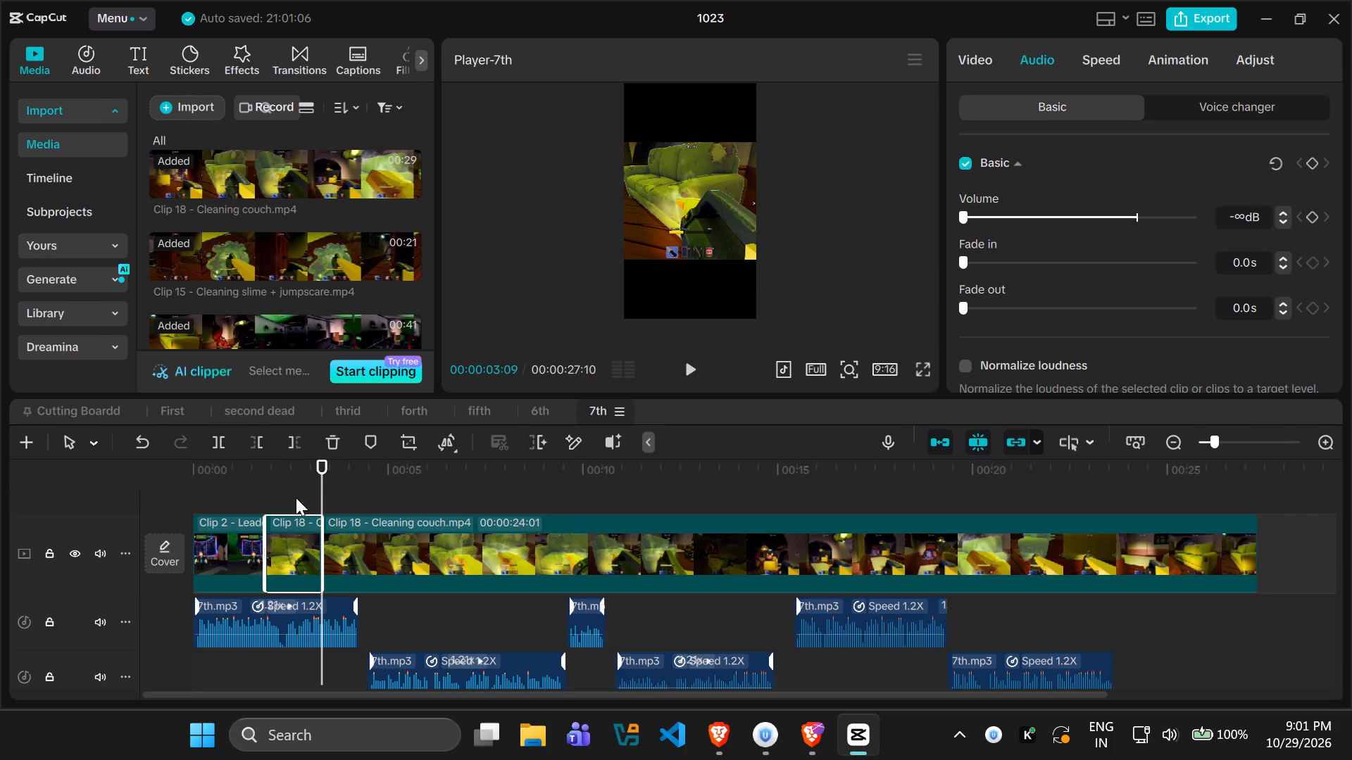
left_click_drag(322, 474, 268, 476)
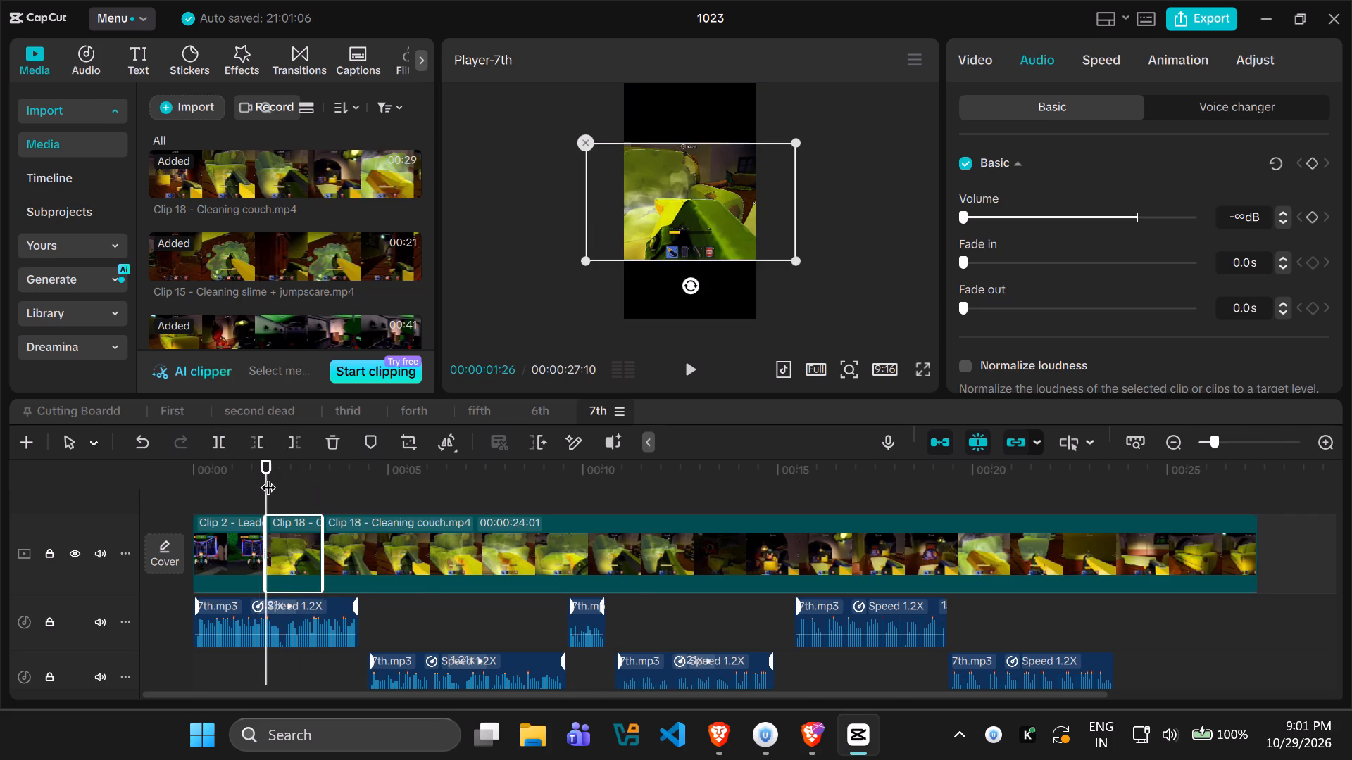
key("ctrl+v")
Enlarge the short main-track piece of Clip 18 to a scale of 318% so it fills the frame behind its copy.
left_click(289, 612)
left_click_drag(793, 255, 793, 257)
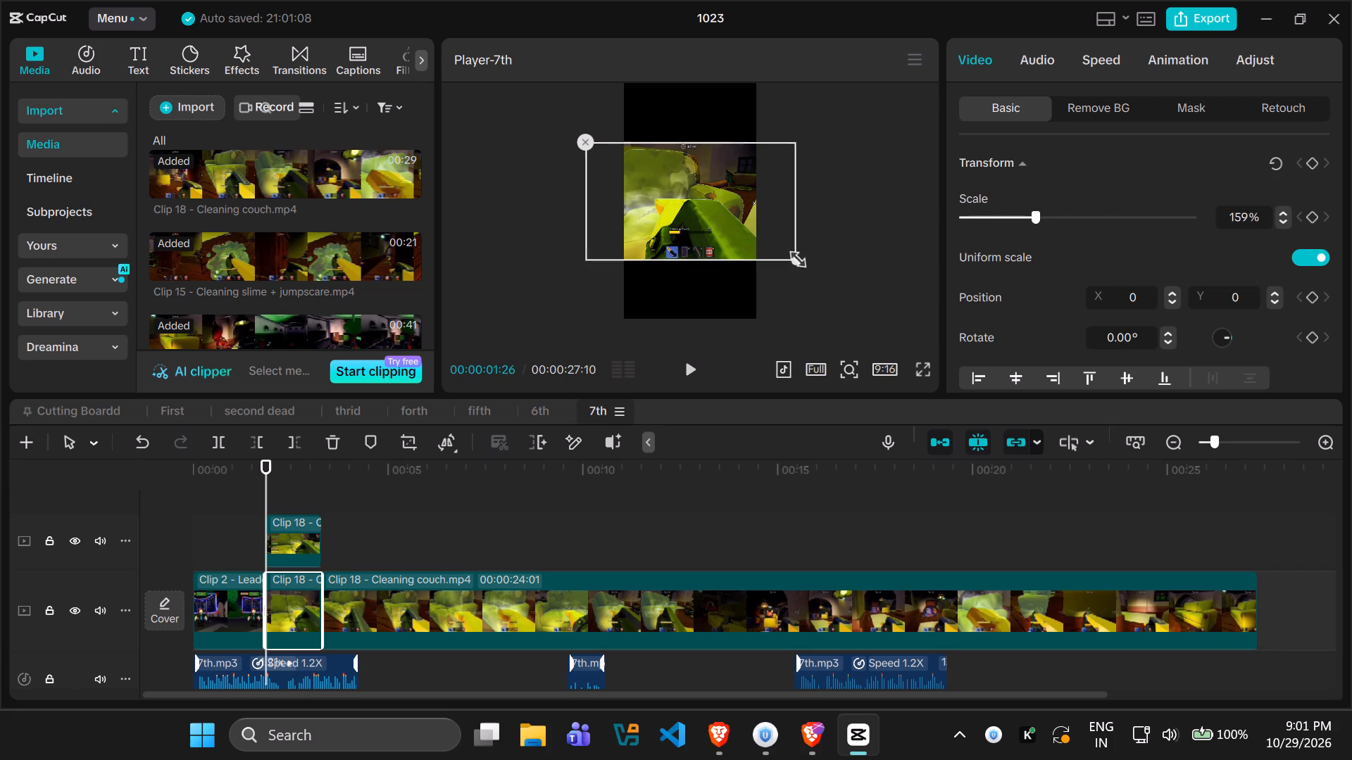
left_click_drag(793, 257, 896, 437)
Search the video effects for blur.
left_click(239, 56)
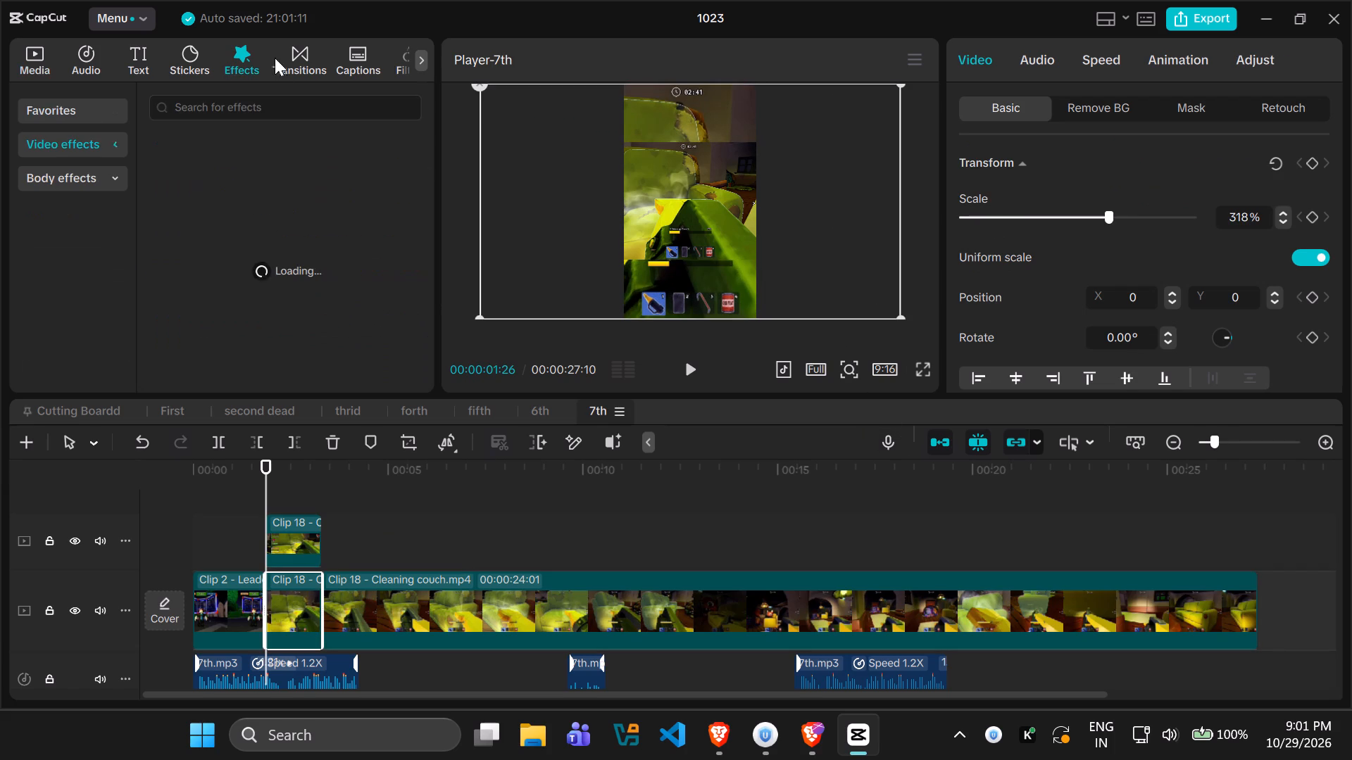
left_click(245, 101)
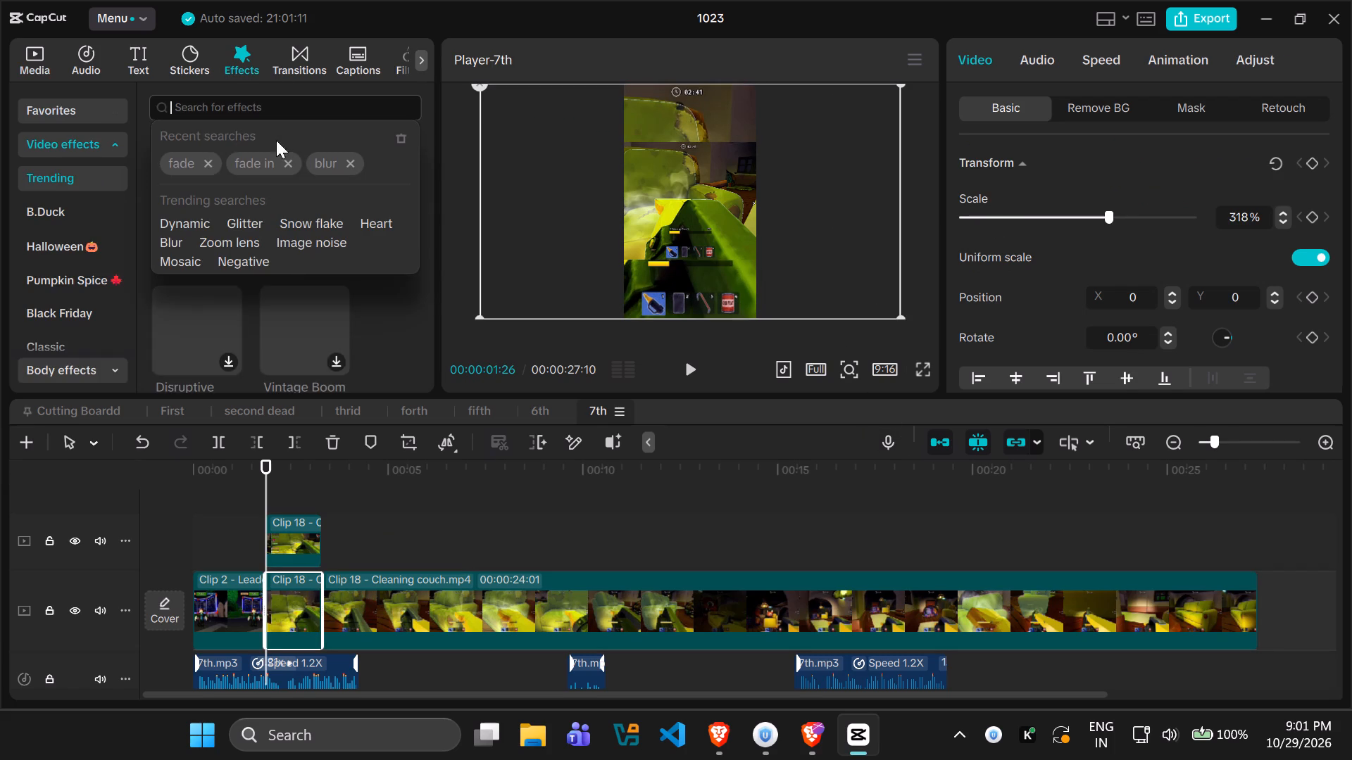
left_click(323, 160)
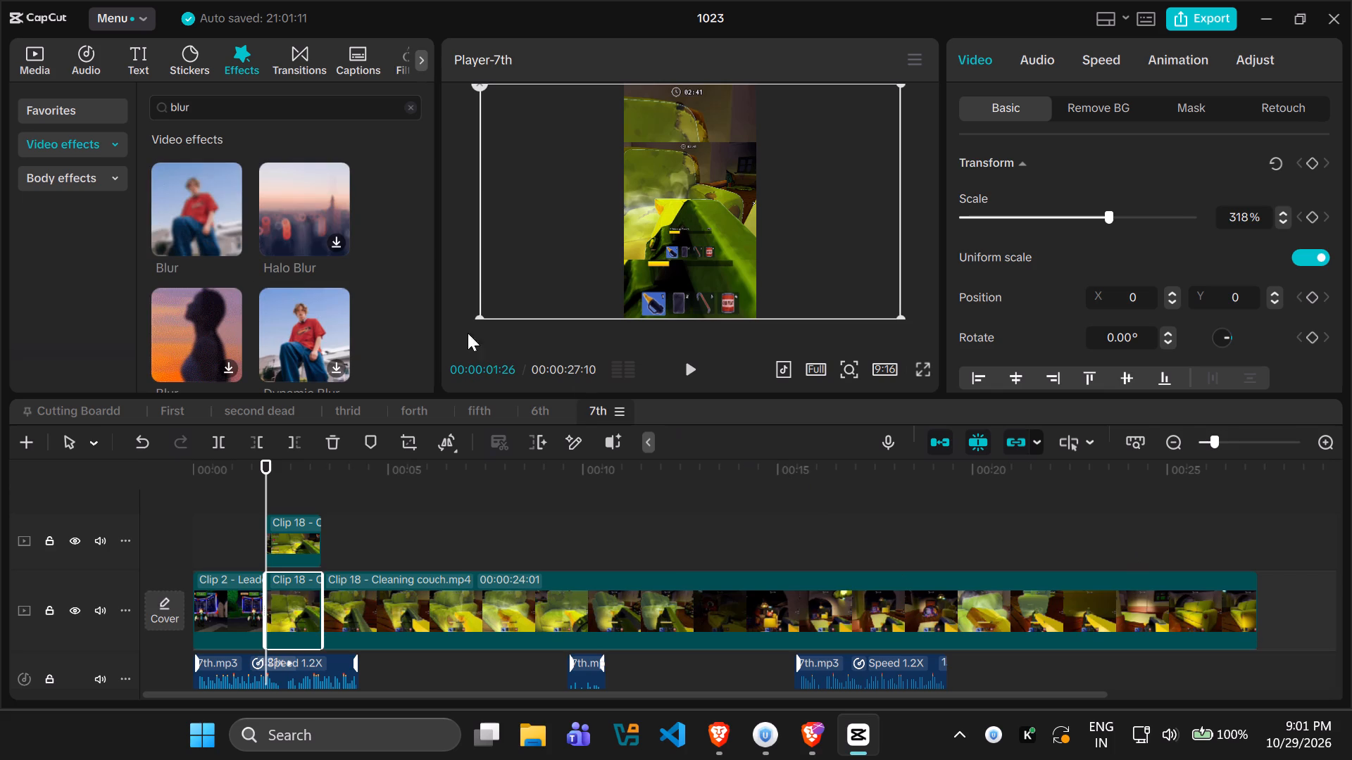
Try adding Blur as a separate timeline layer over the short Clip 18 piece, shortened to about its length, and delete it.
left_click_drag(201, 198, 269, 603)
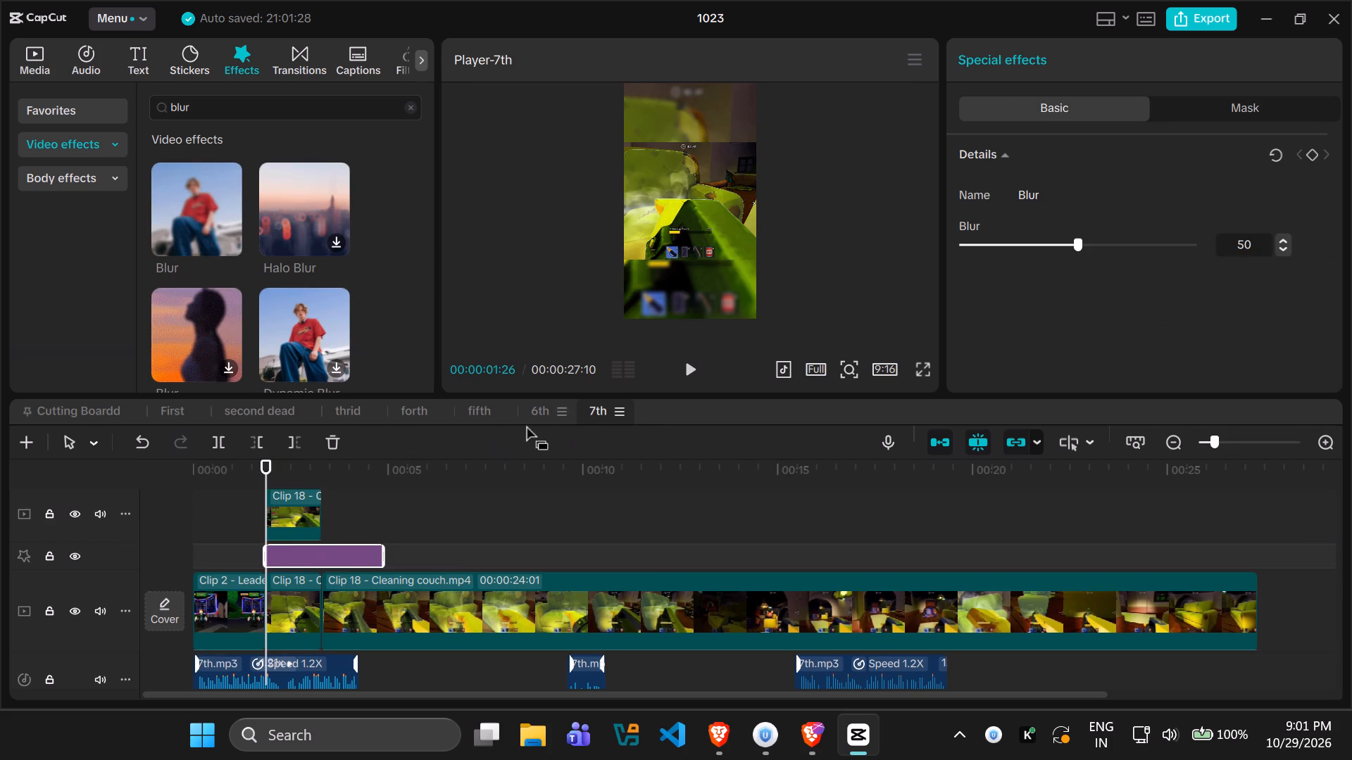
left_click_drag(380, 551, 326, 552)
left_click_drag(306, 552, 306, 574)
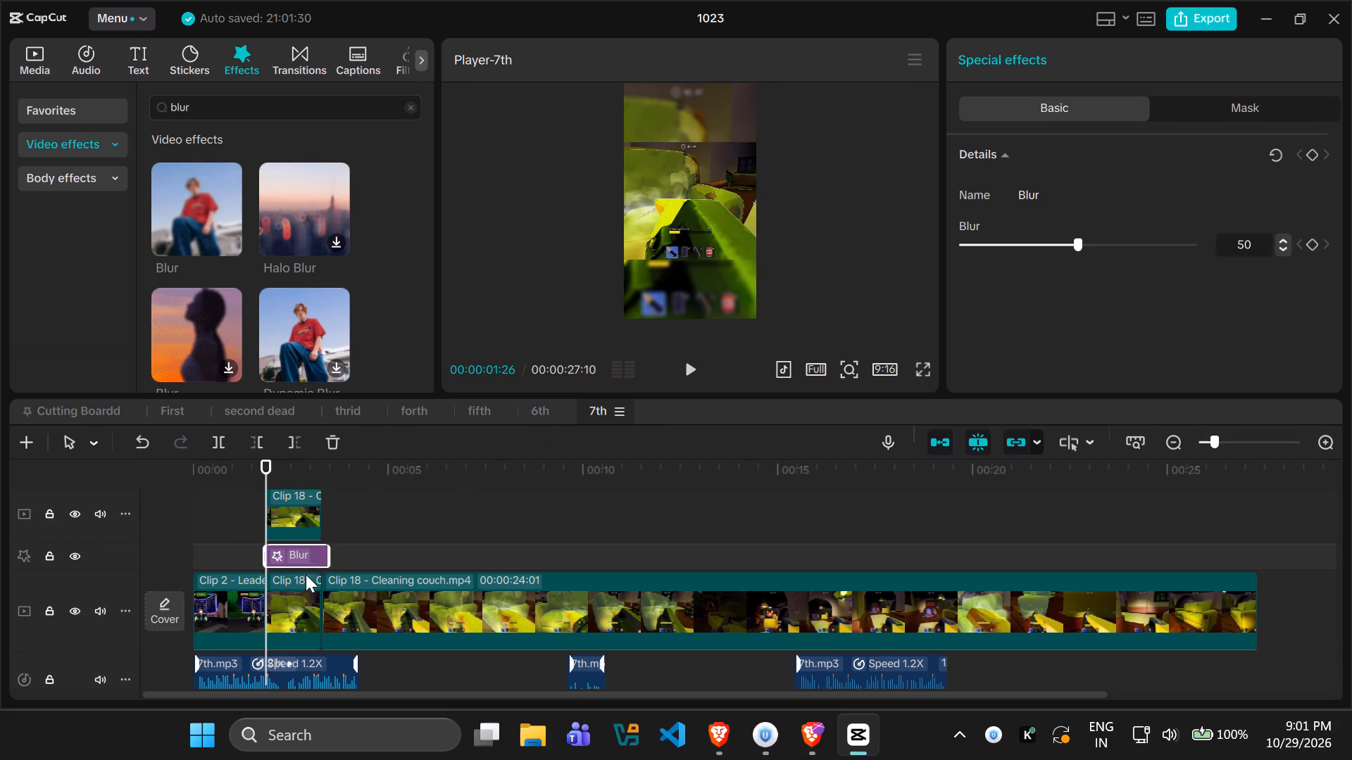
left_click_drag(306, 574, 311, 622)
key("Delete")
Apply the Blur effect directly to the enlarged main-track piece of Clip 18 and play it back to 00:00:03:15.
left_click_drag(161, 177, 268, 583)
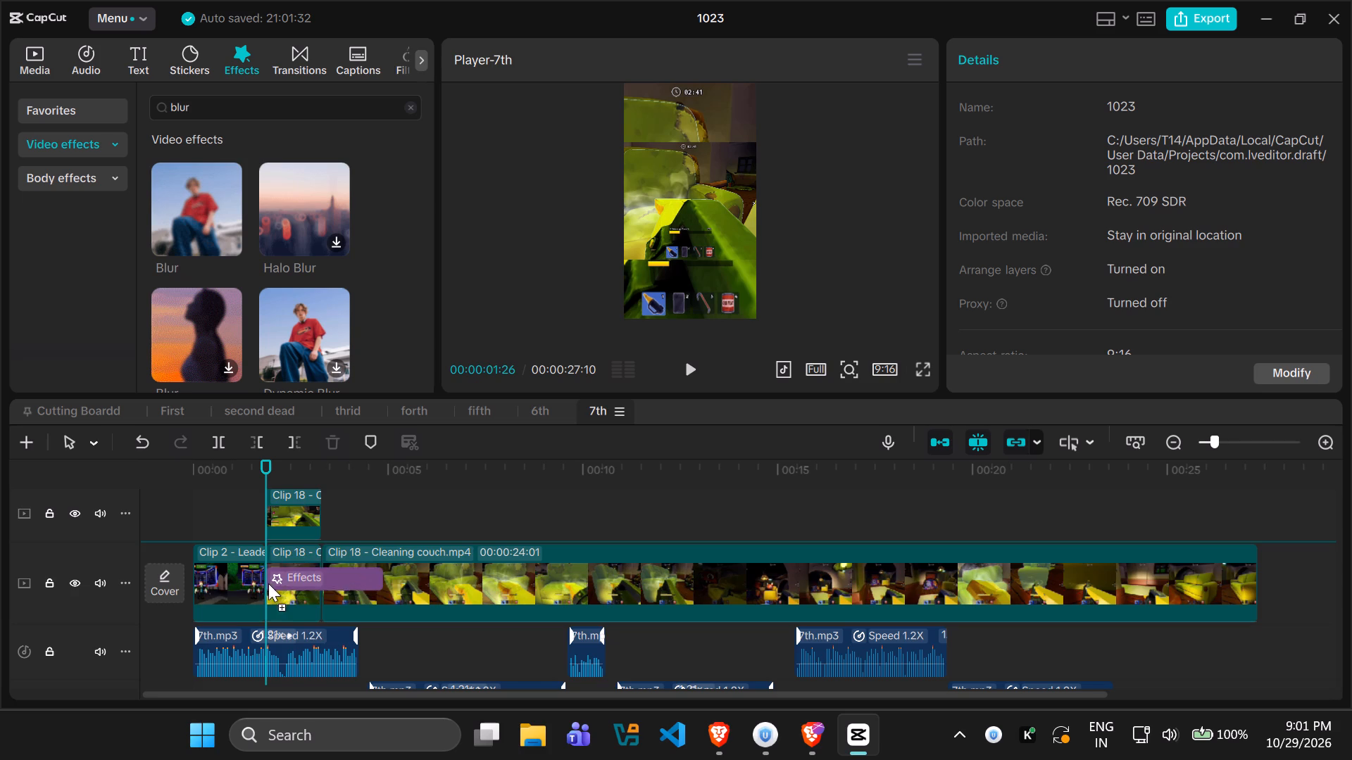
left_click_drag(268, 583, 282, 593)
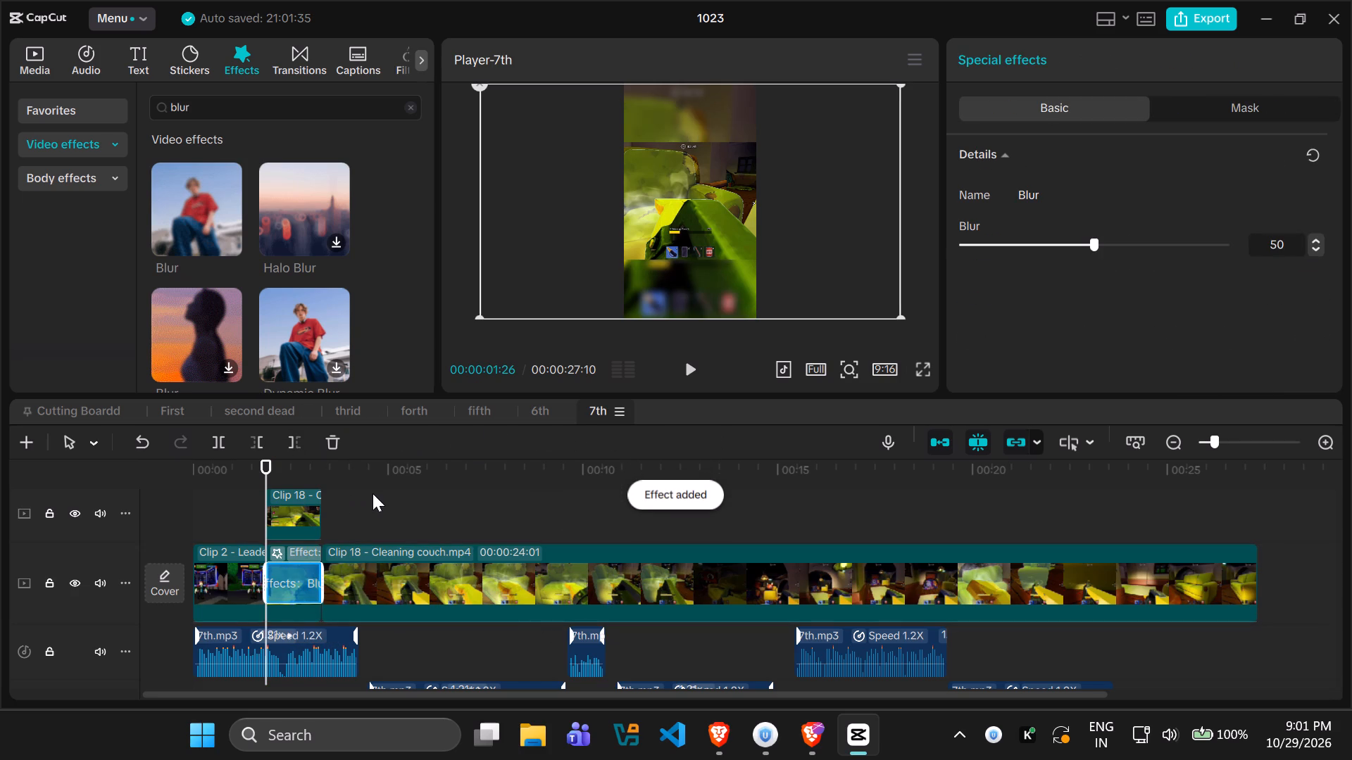
key("space")
key("space")
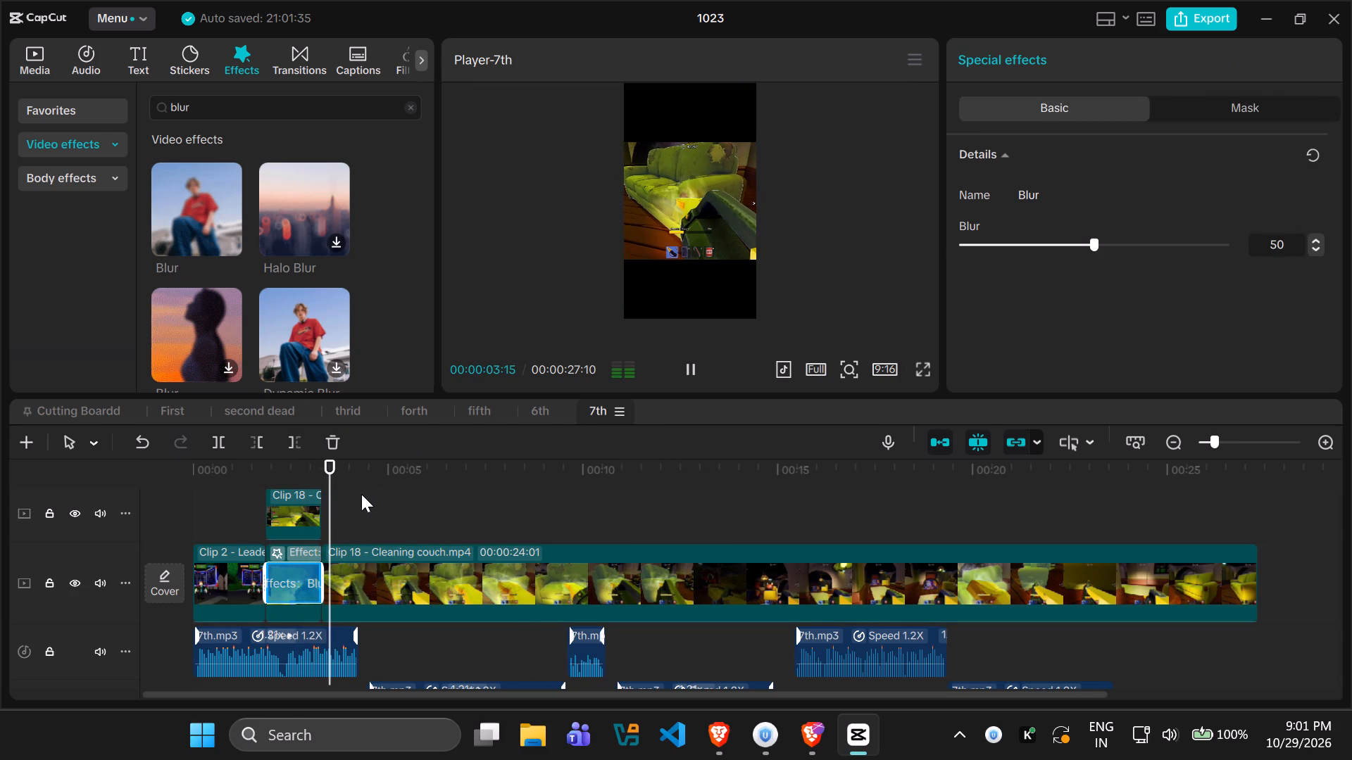
Delete the remaining long piece of Clip 18 from the main track.
left_click(389, 567)
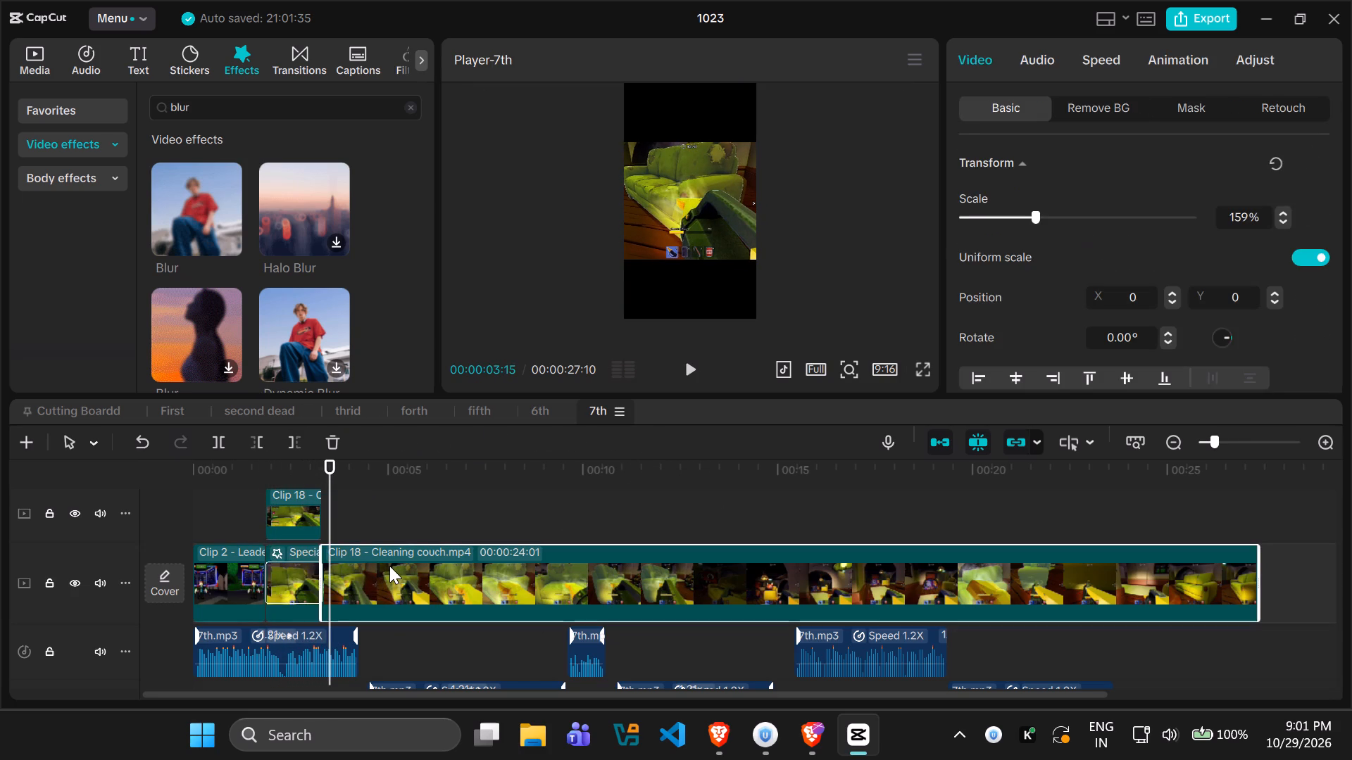
key("Delete")
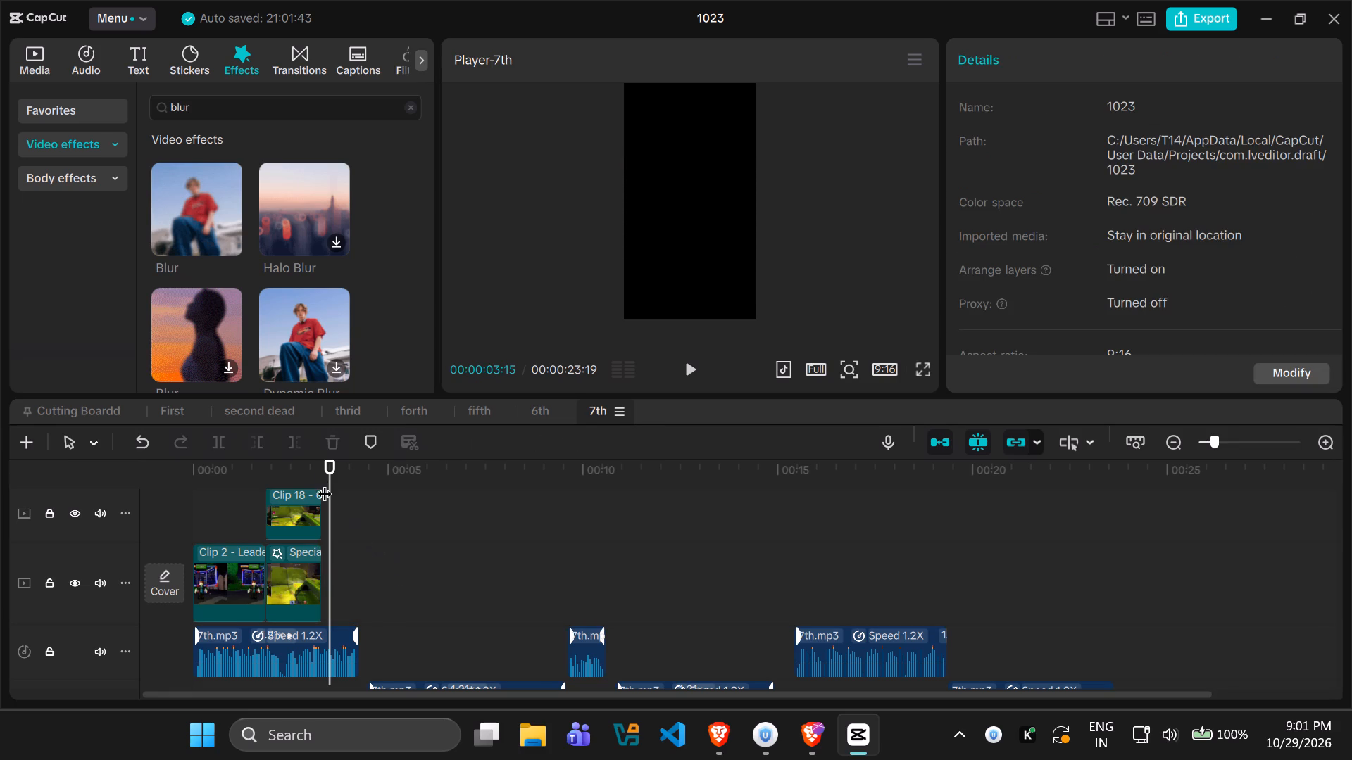
Preview Clip 19 - Monster attack + stun from the imported media and place it on the main track right after Clip 18.
left_click(408, 110)
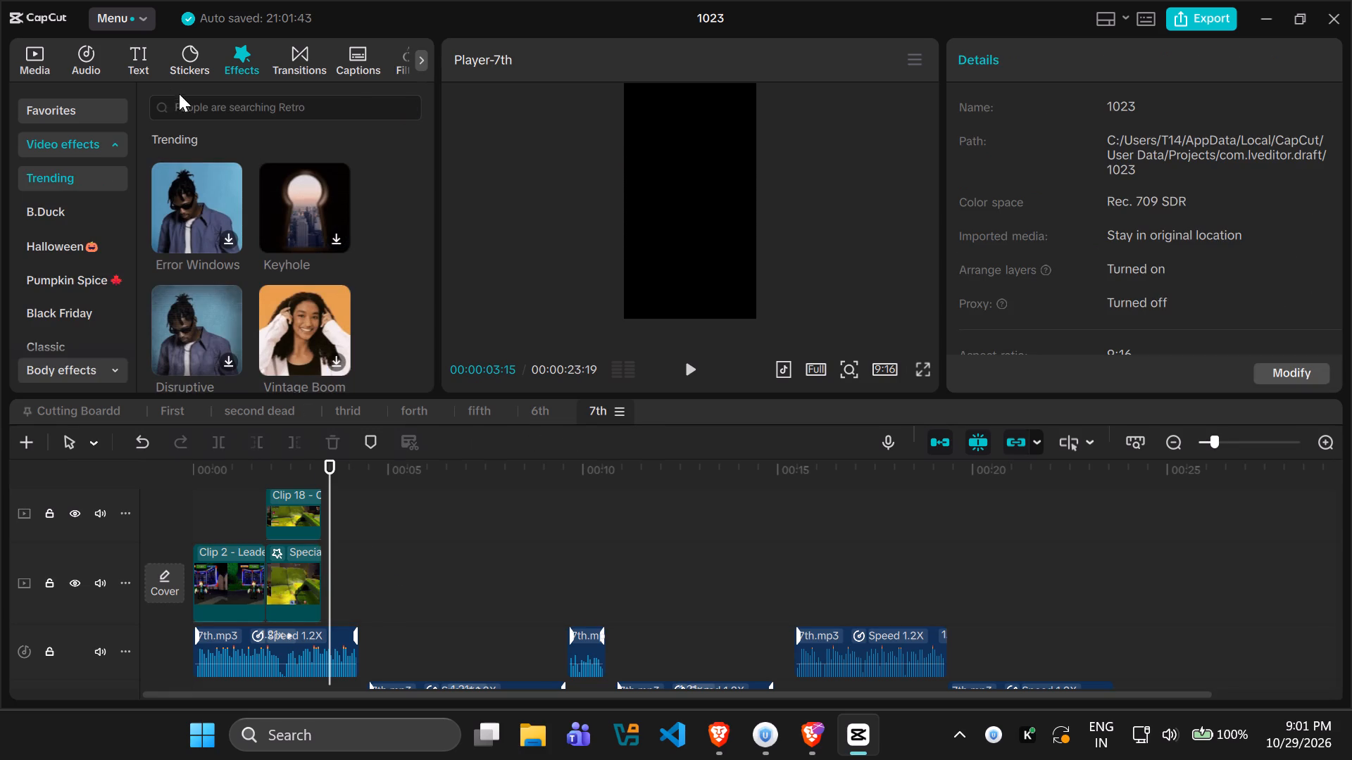
left_click(52, 69)
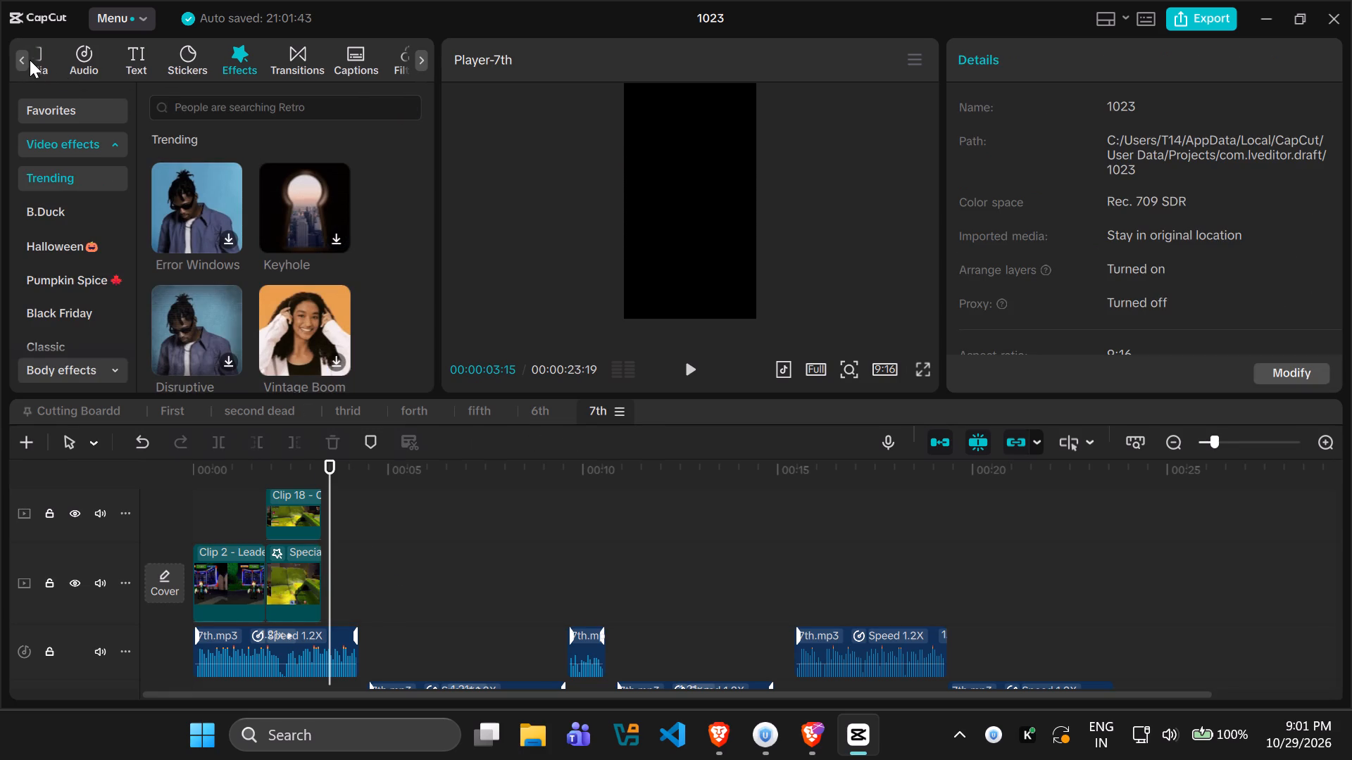
left_click(32, 60)
left_click(46, 60)
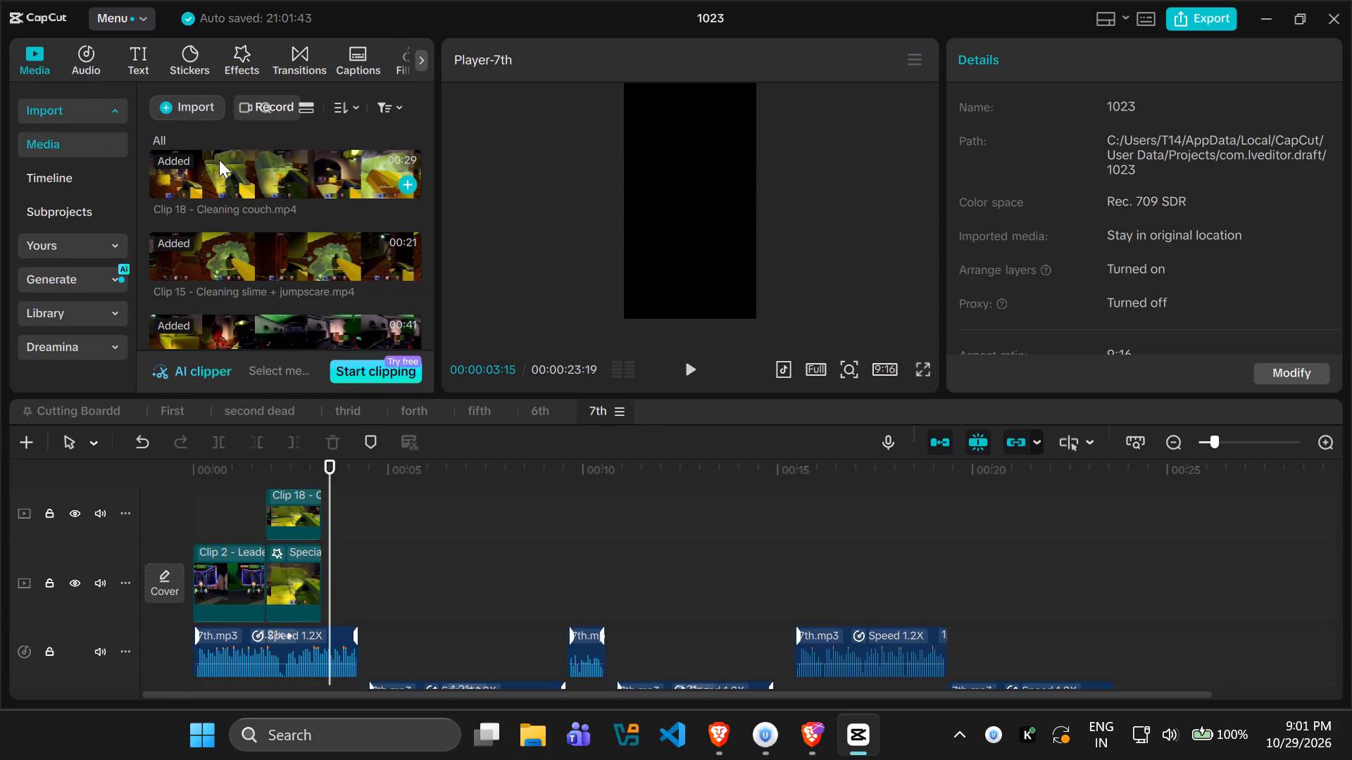
left_click(190, 107)
left_click(234, 288)
scroll(246, 300, "down", 1)
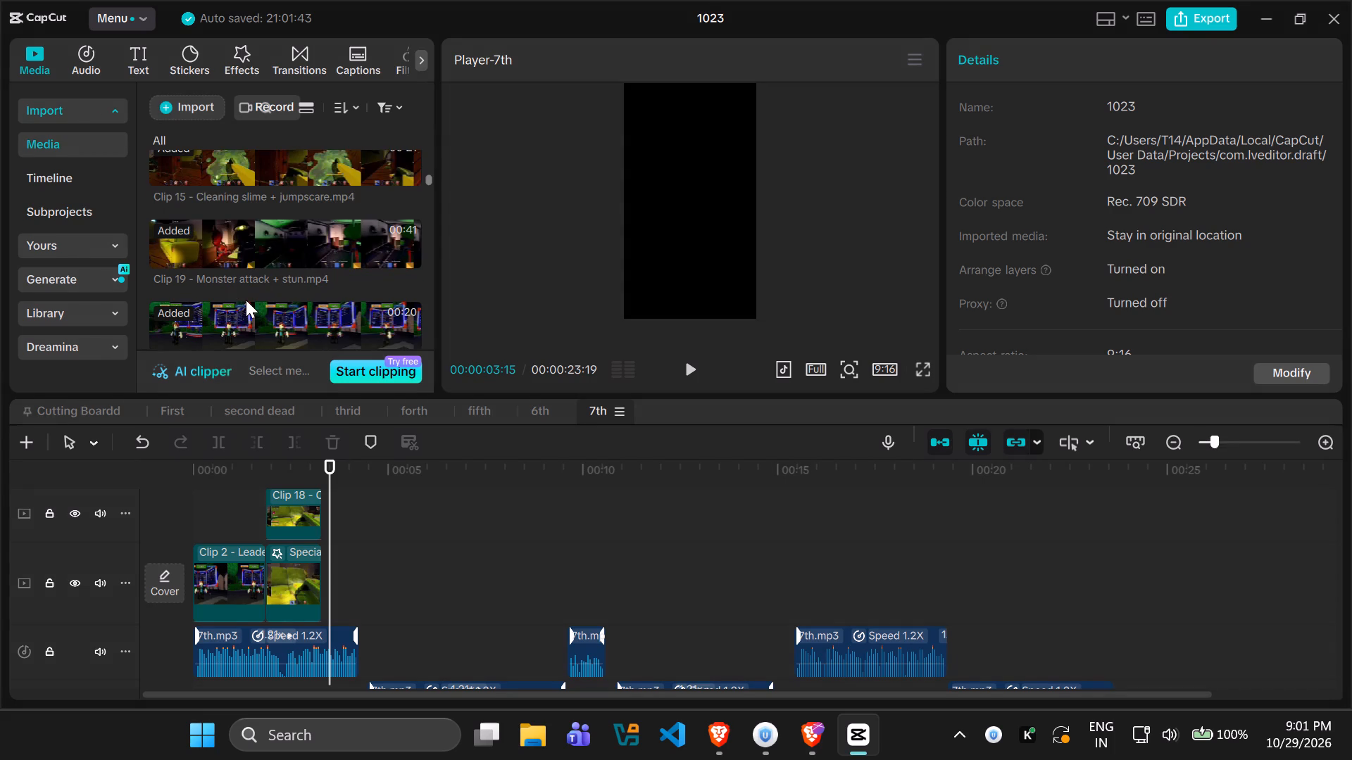
left_click(266, 246)
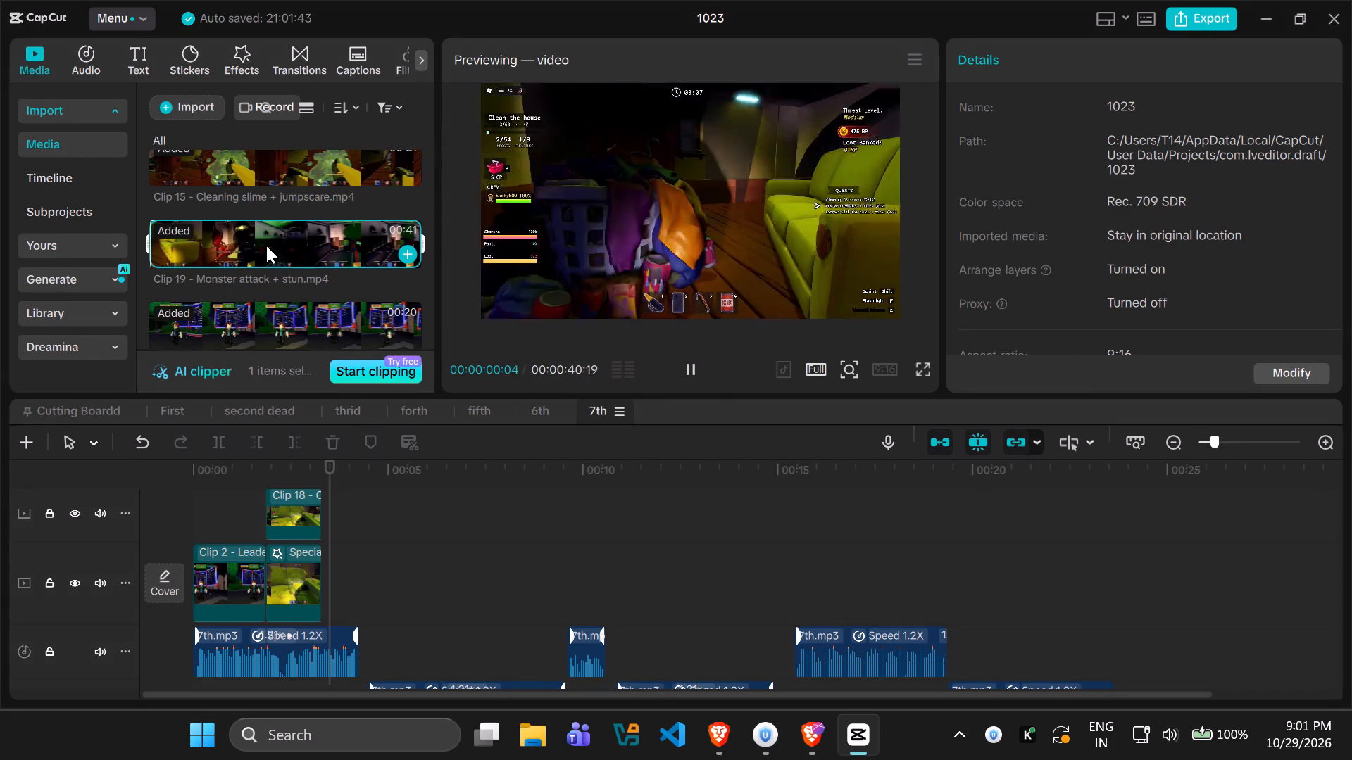
key("space")
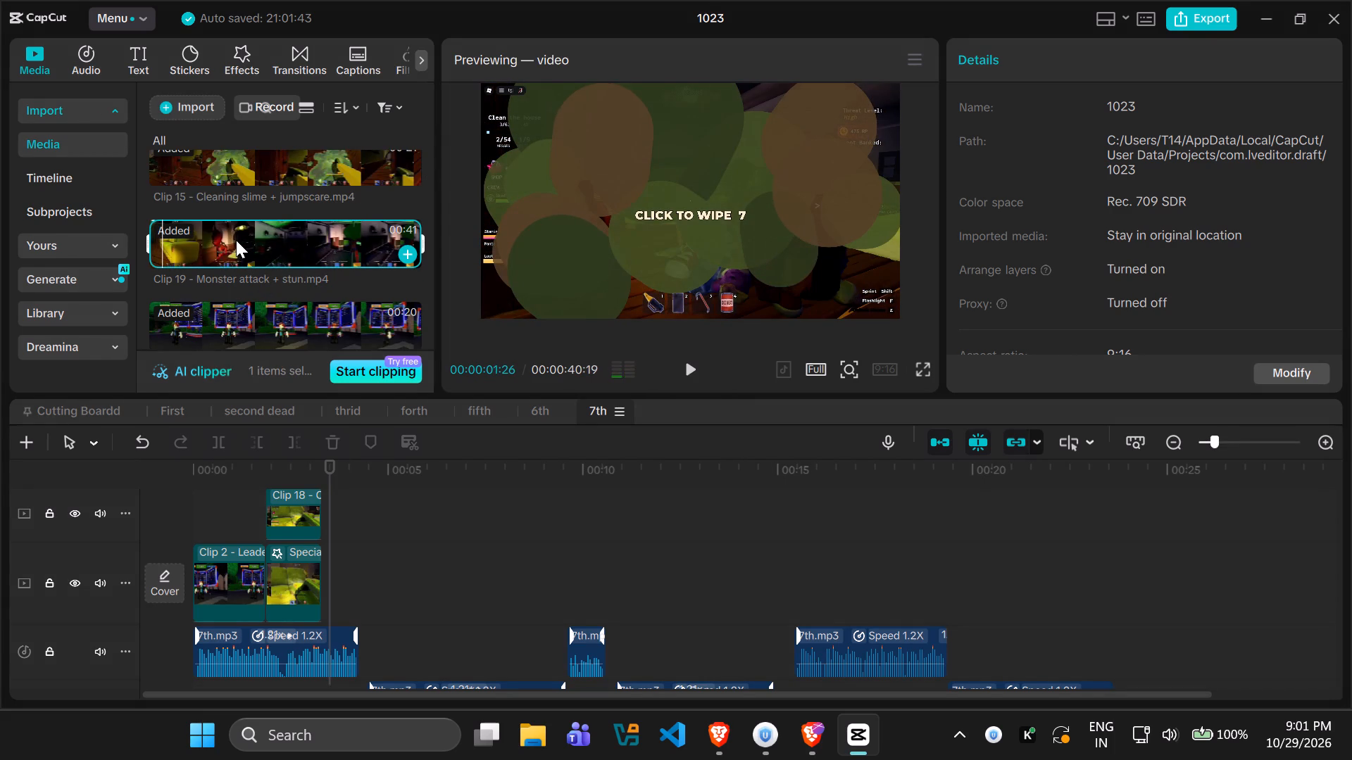
left_click_drag(236, 240, 338, 564)
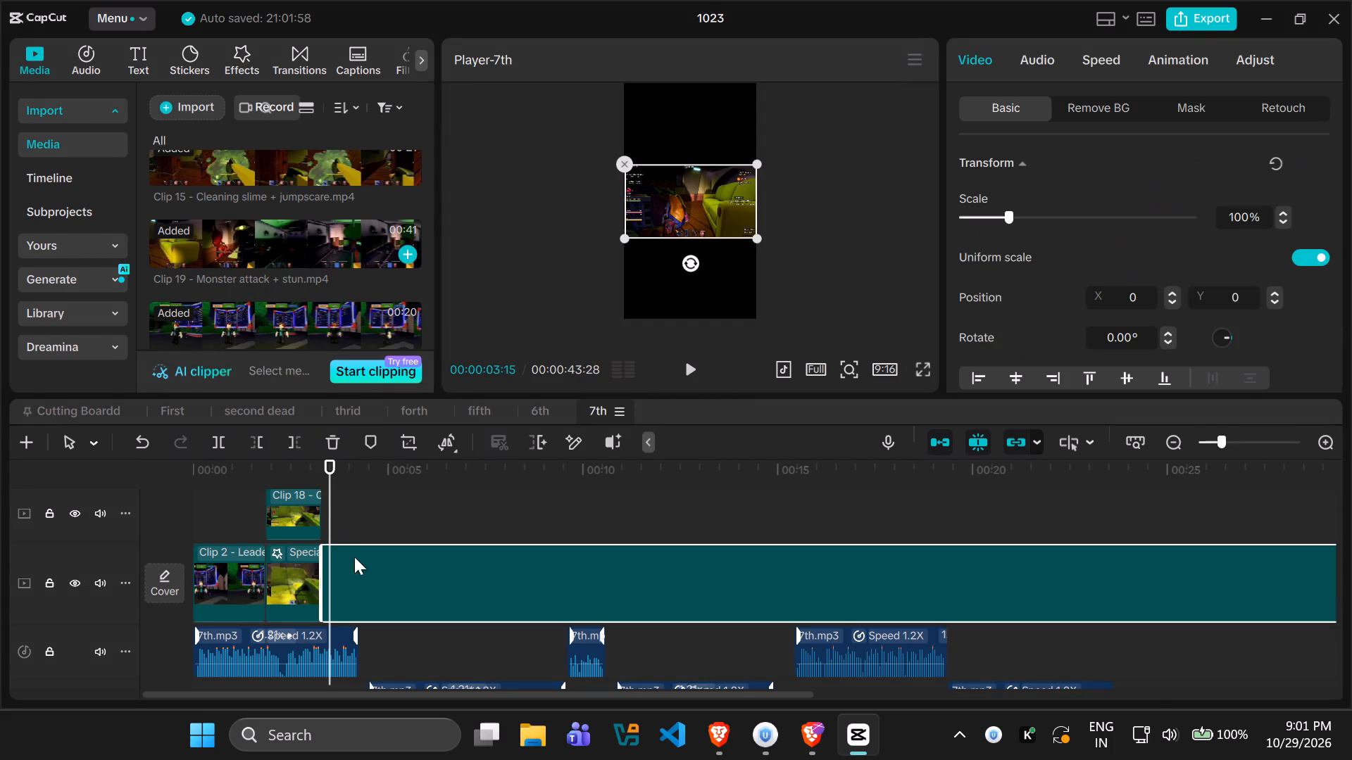
Find the monster's appearance in Clip 19, split the clip at 00:00:13:16 and delete the part before it.
left_click_drag(329, 492, 515, 509)
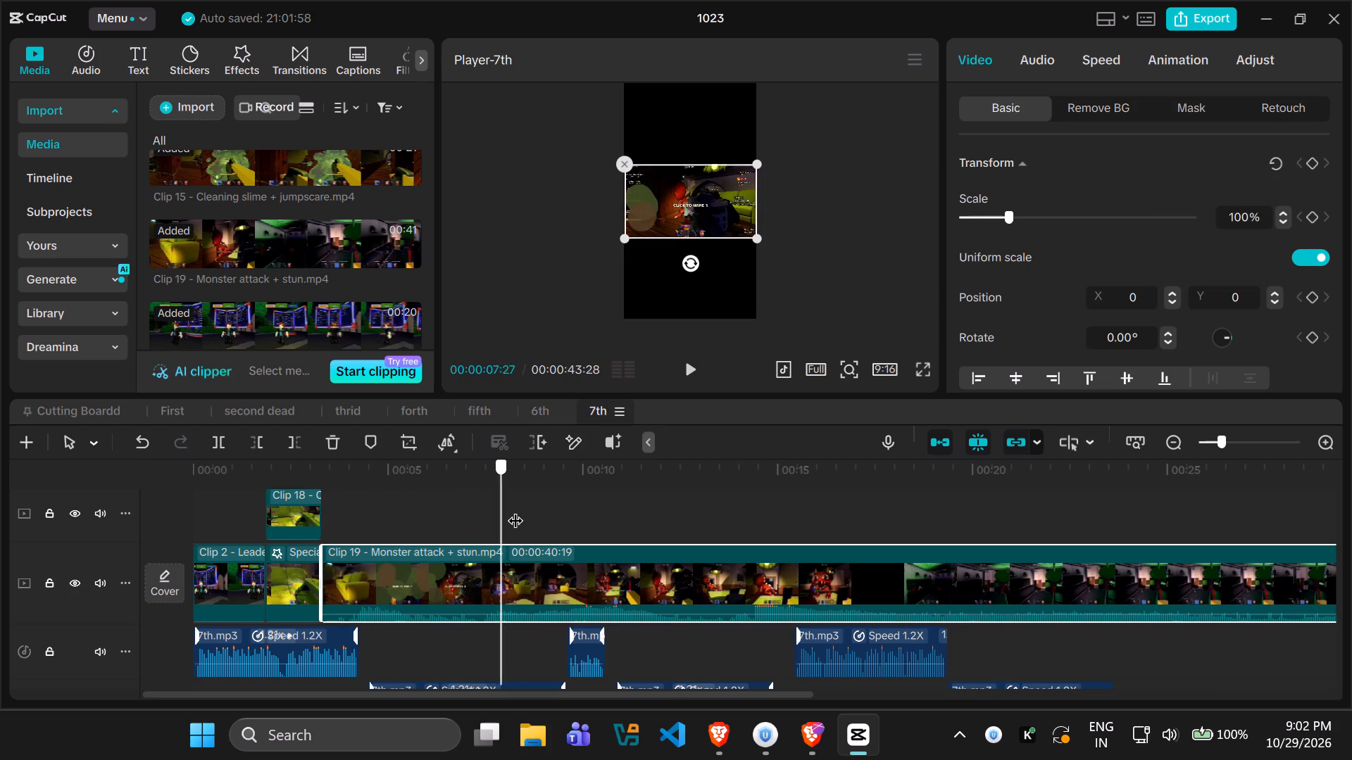
left_click_drag(515, 509, 553, 514)
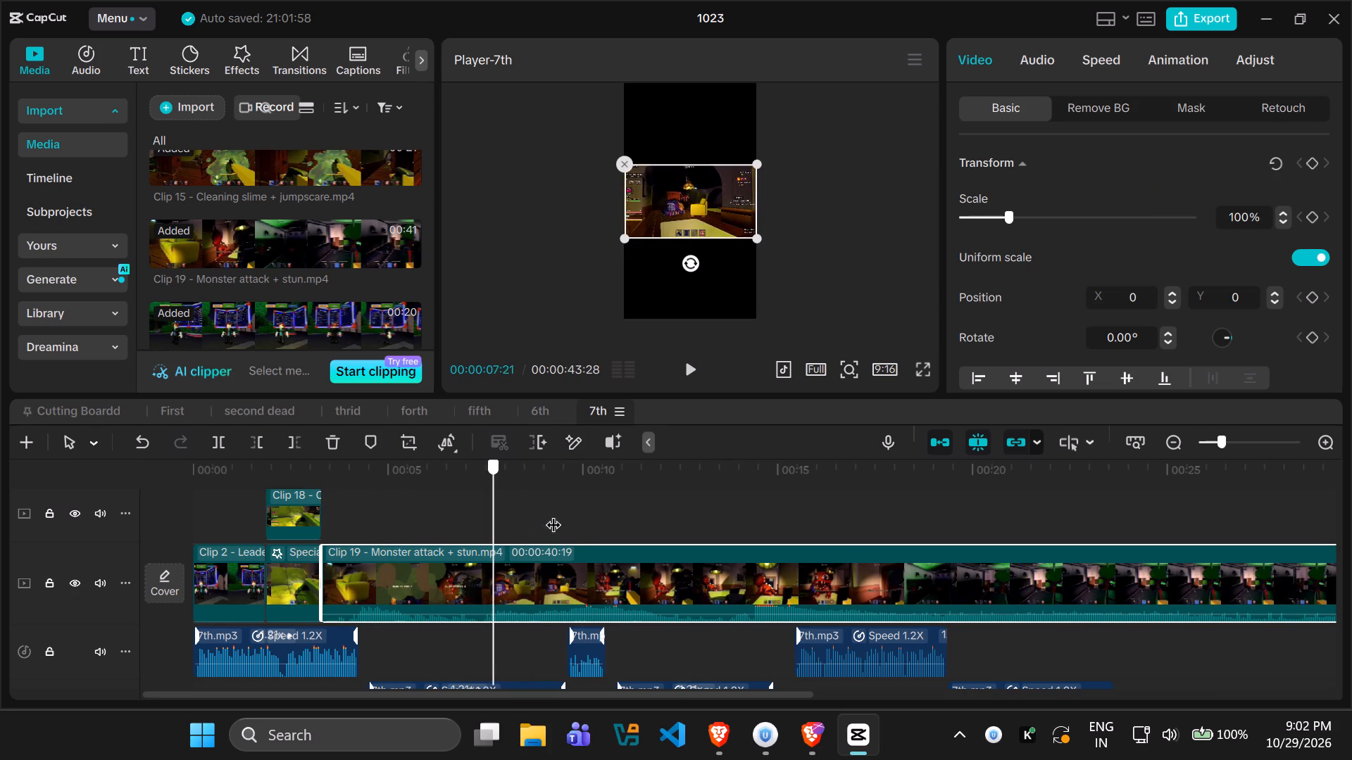
left_click_drag(553, 514, 661, 524)
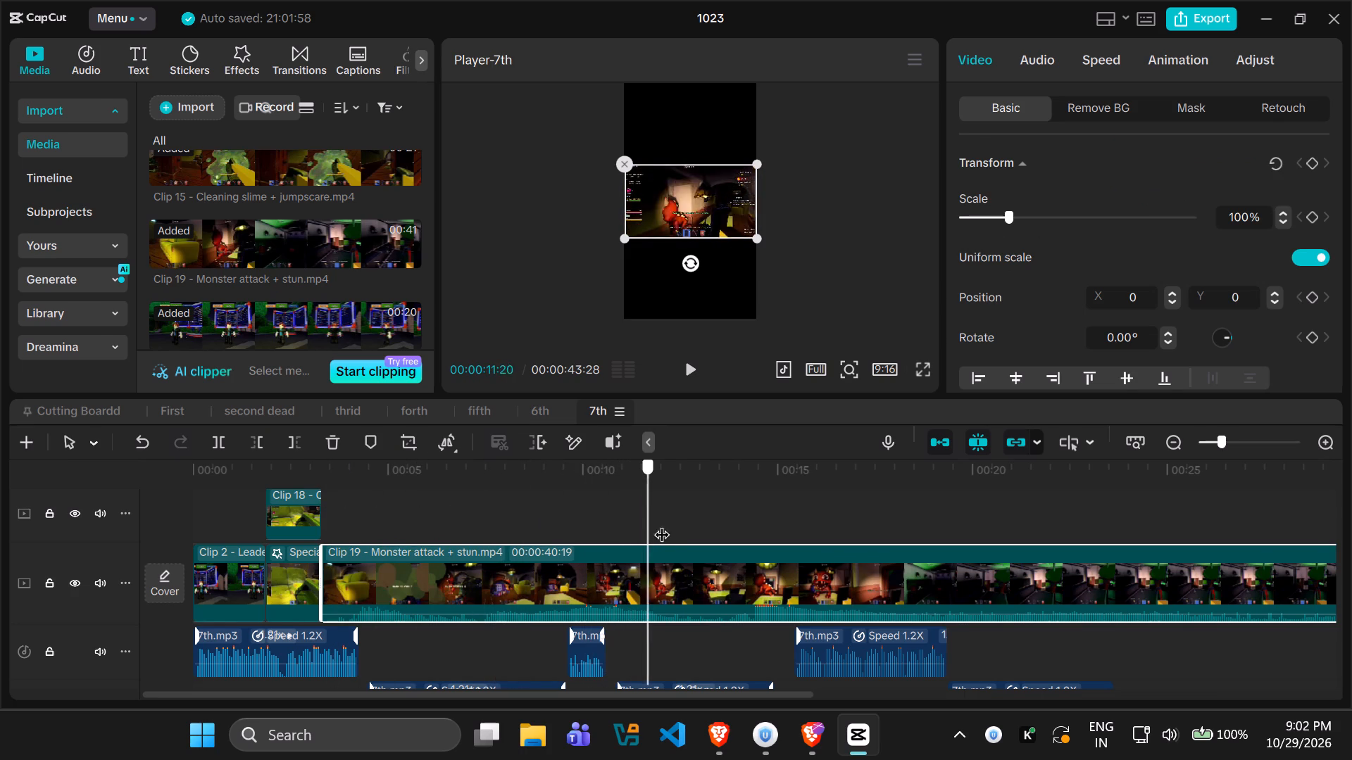
left_click_drag(661, 524, 742, 538)
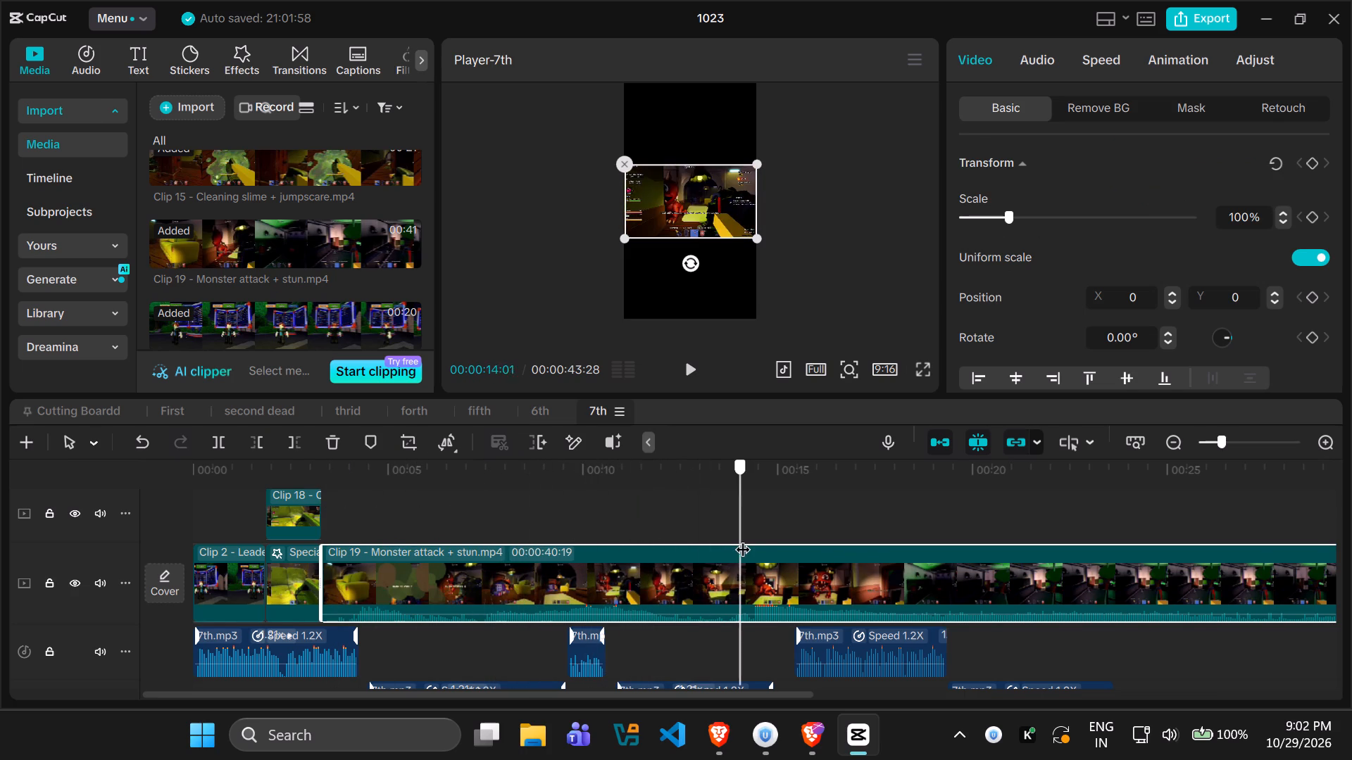
left_click_drag(742, 538, 716, 545)
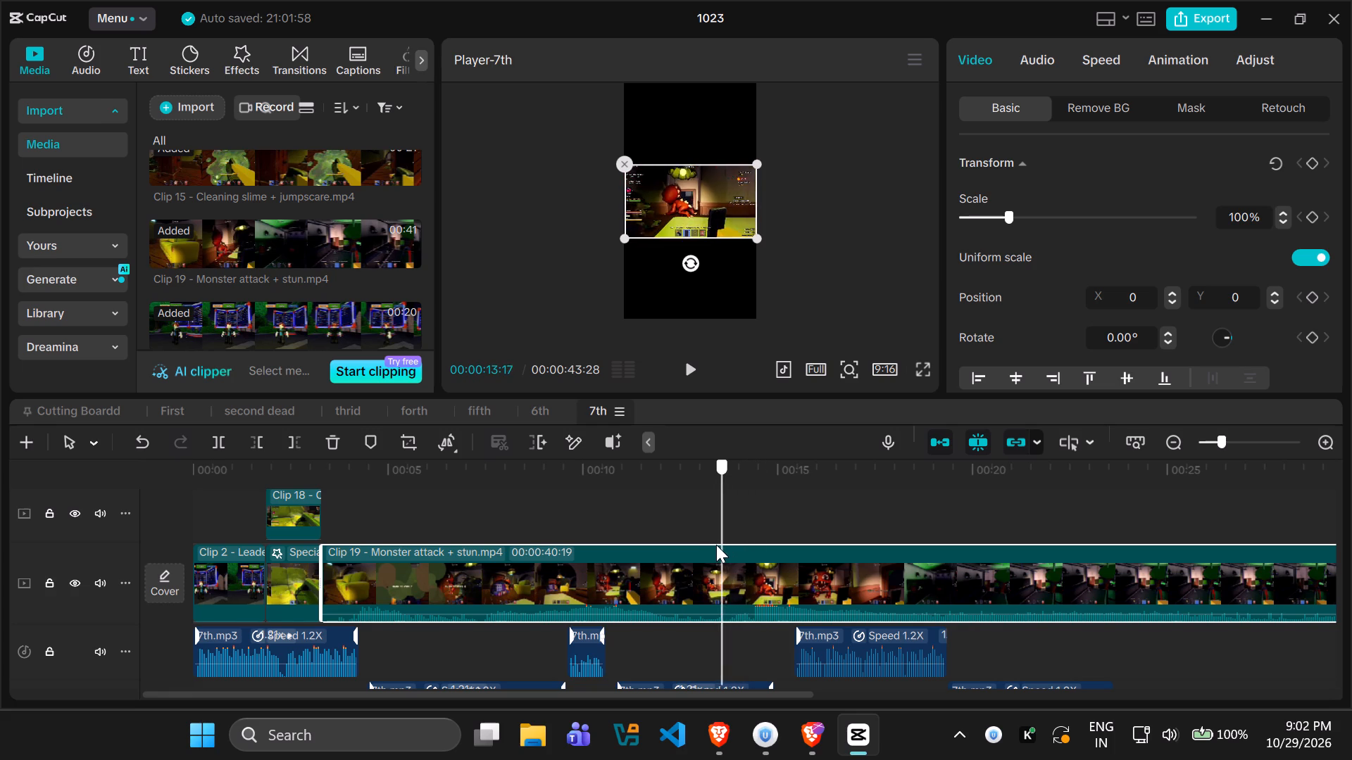
left_click_drag(716, 545, 720, 545)
left_click(488, 550)
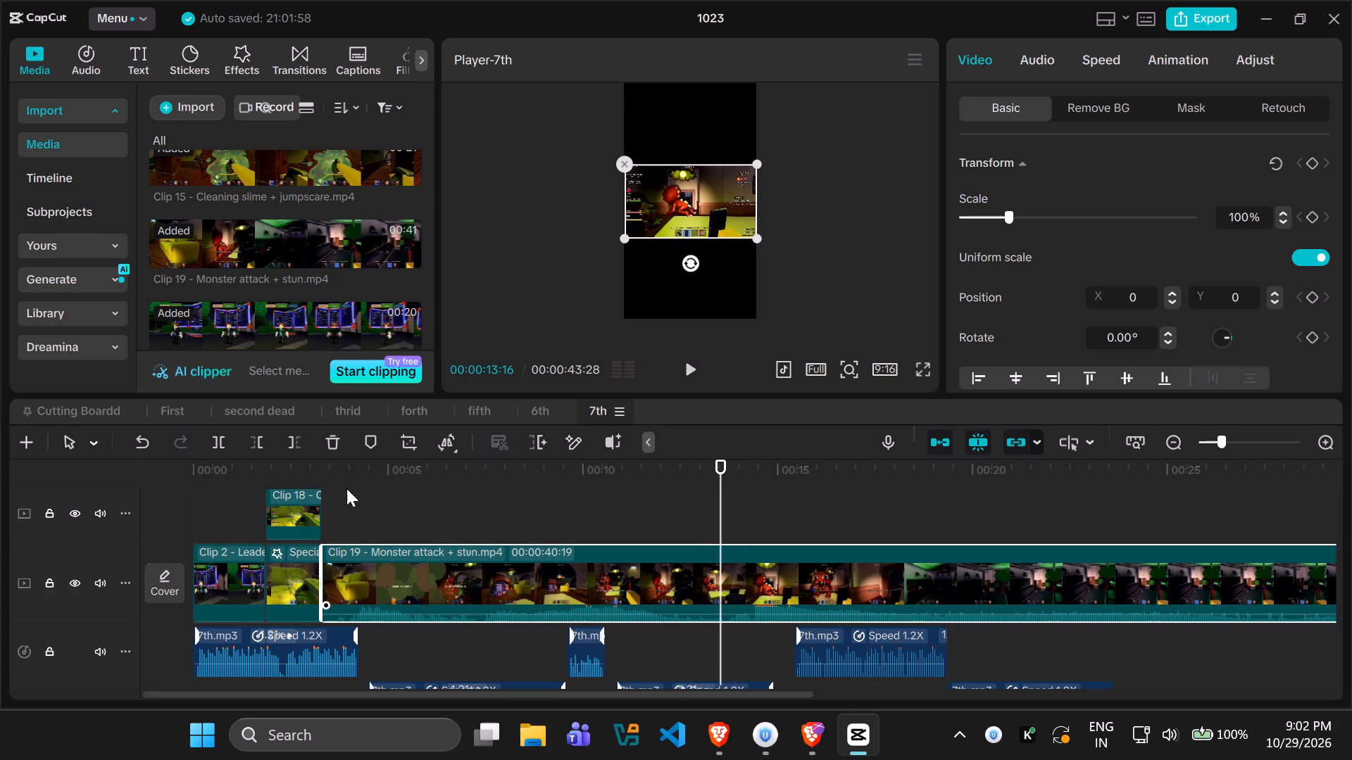
left_click(223, 441)
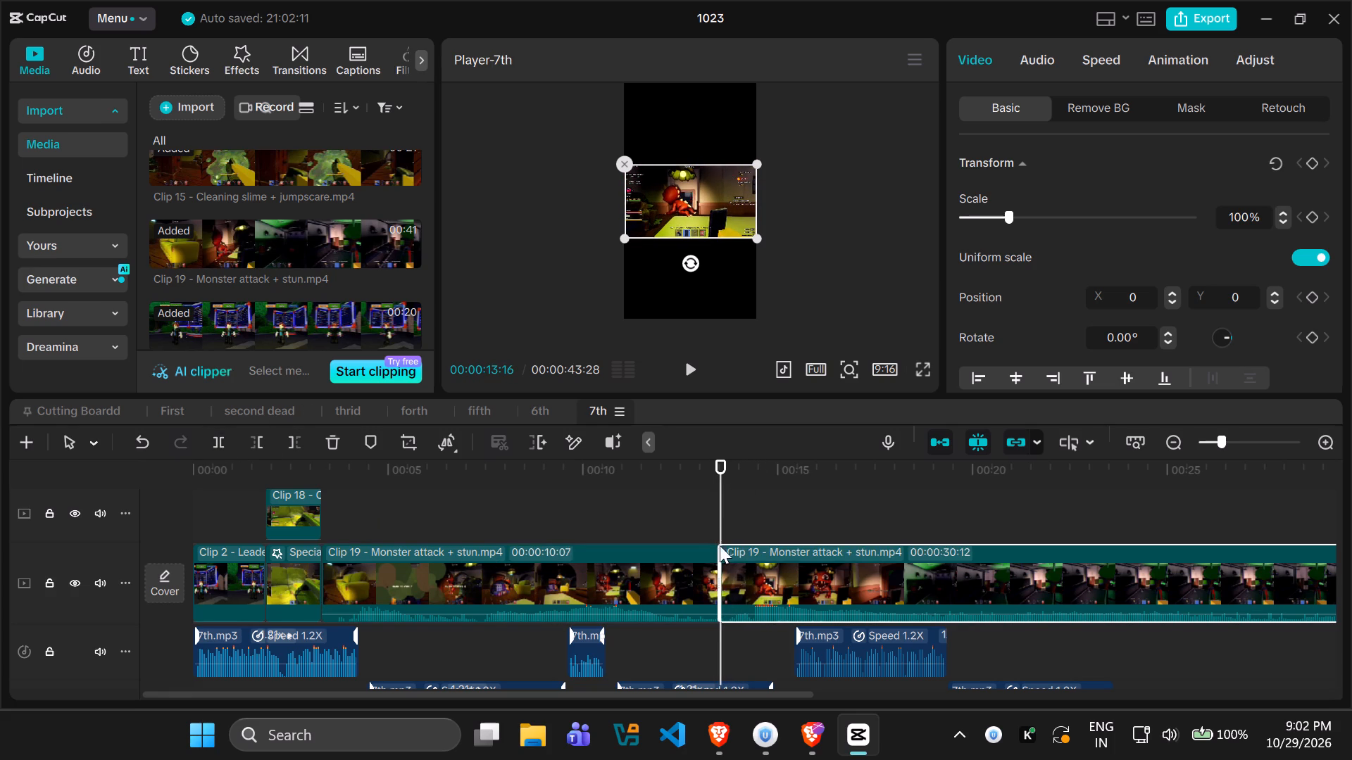
left_click(520, 557)
key("Delete")
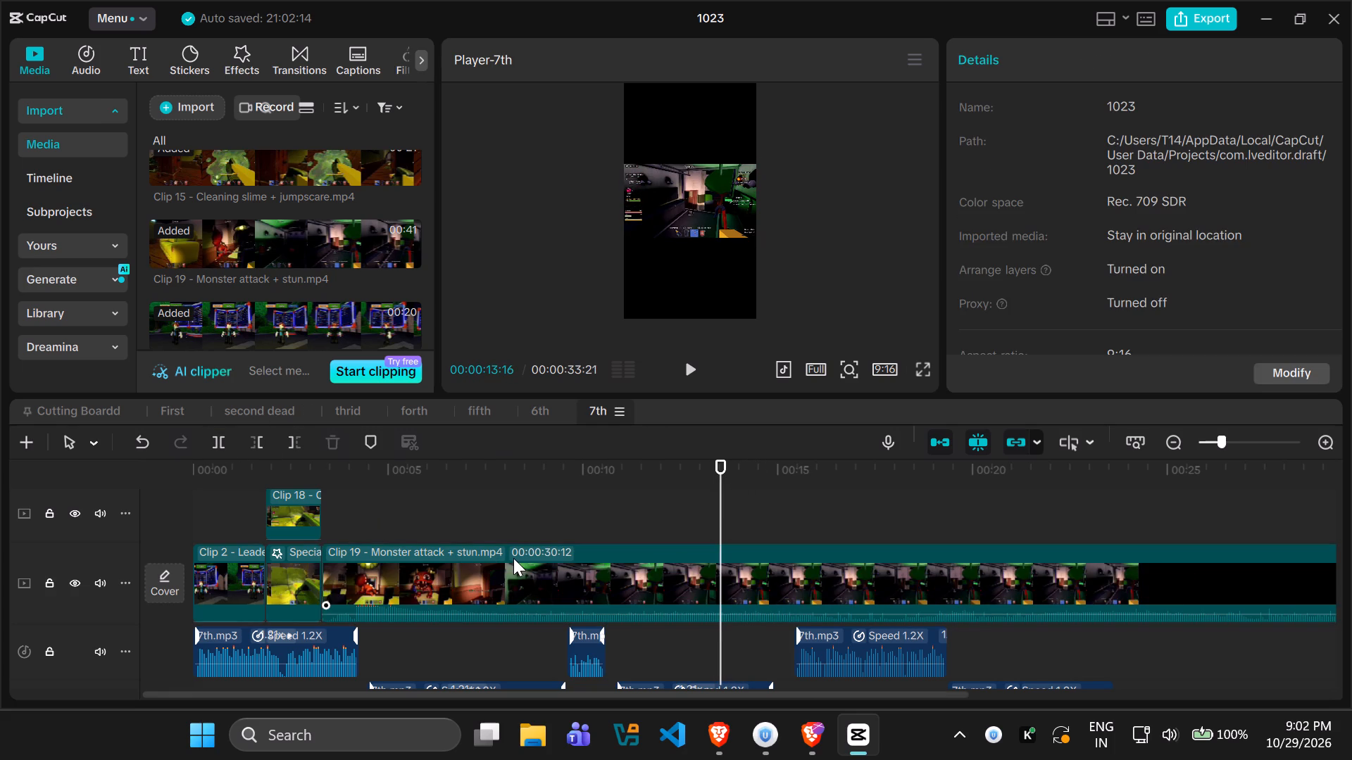
Play back Clip 19's new beginning to 00:00:04:20 and trim its start so the clip lasts 00:00:29:28.
left_click_drag(718, 485, 330, 495)
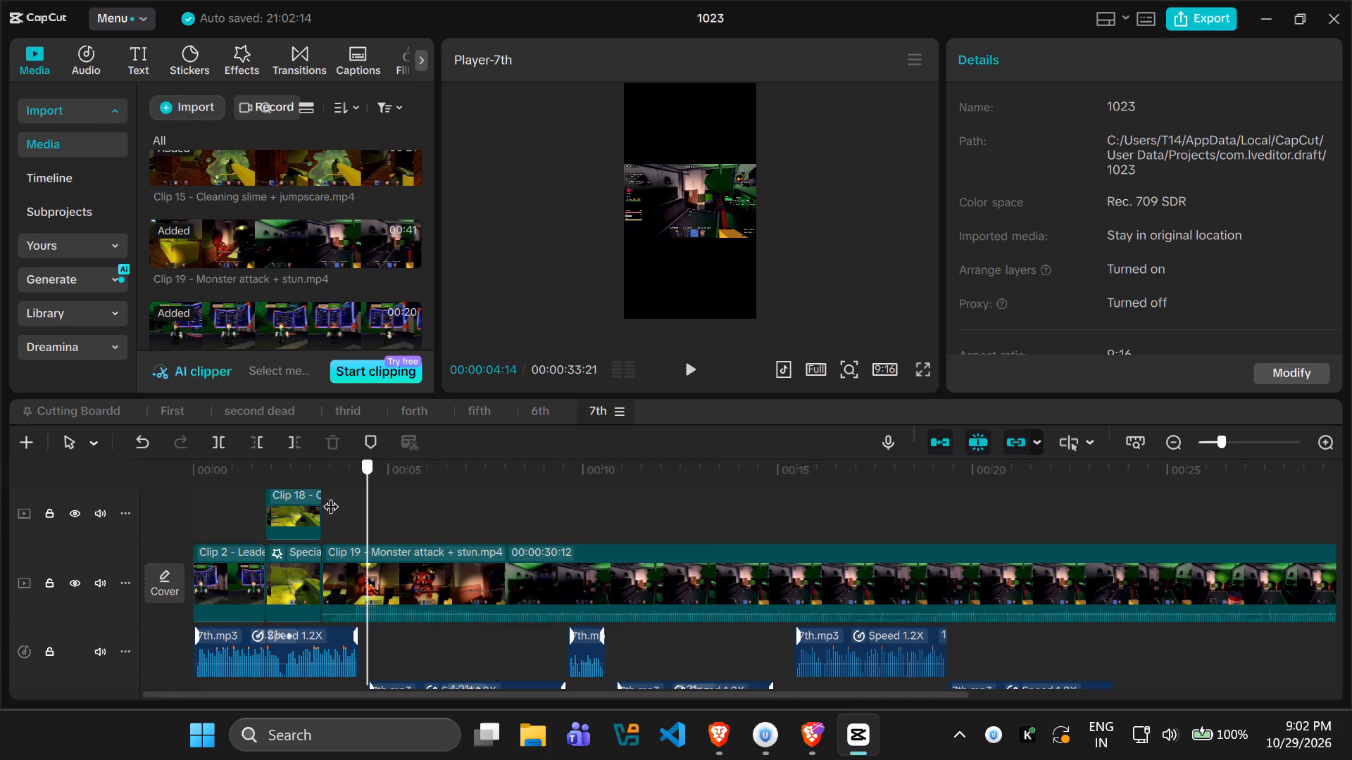
left_click_drag(330, 495, 318, 495)
key("space")
key("space")
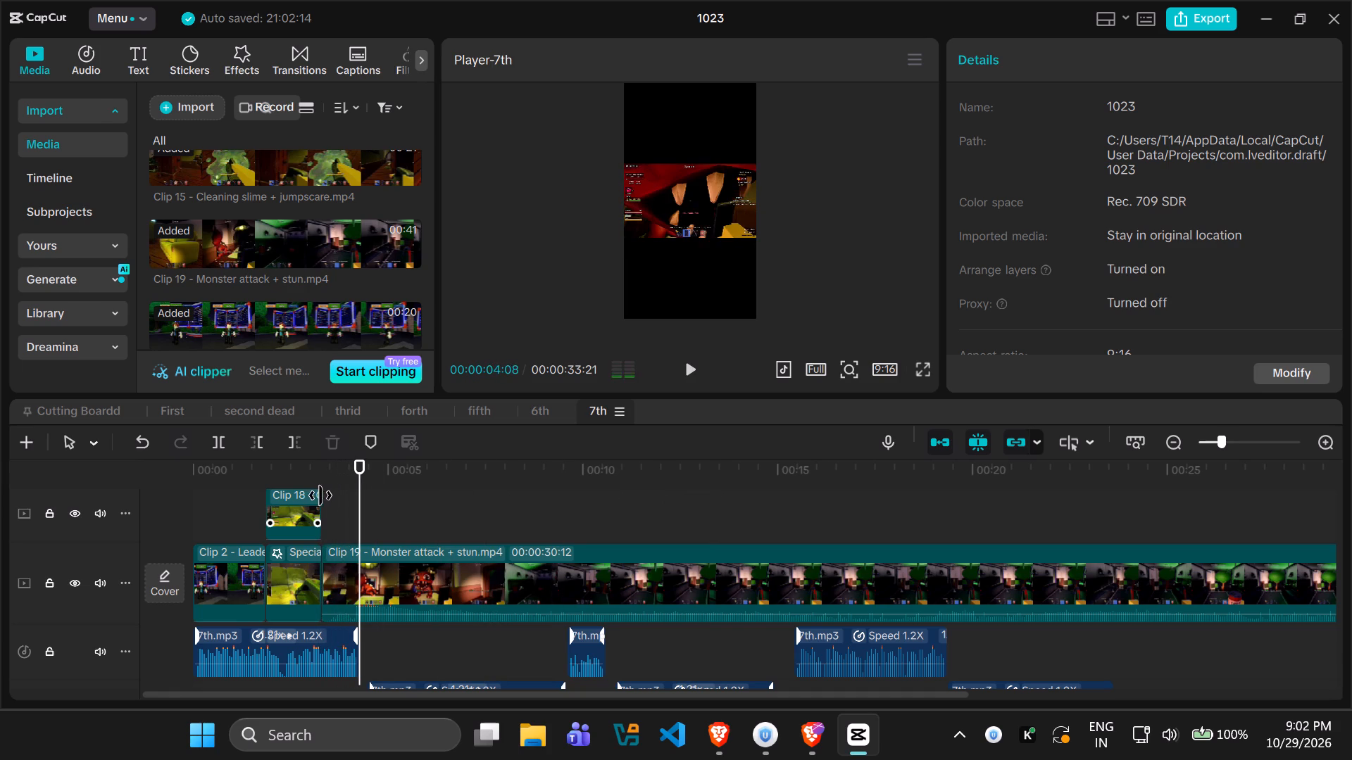
key("space")
key("space")
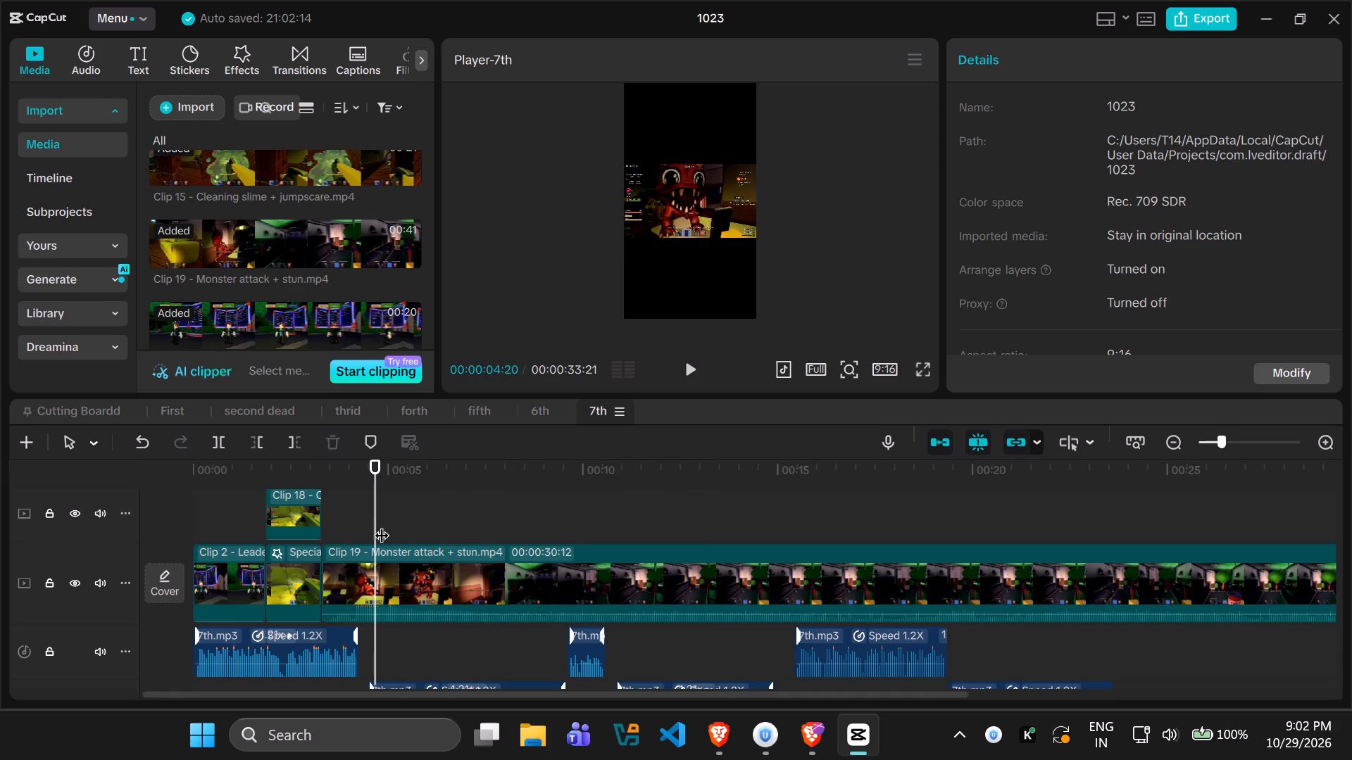
left_click(365, 569)
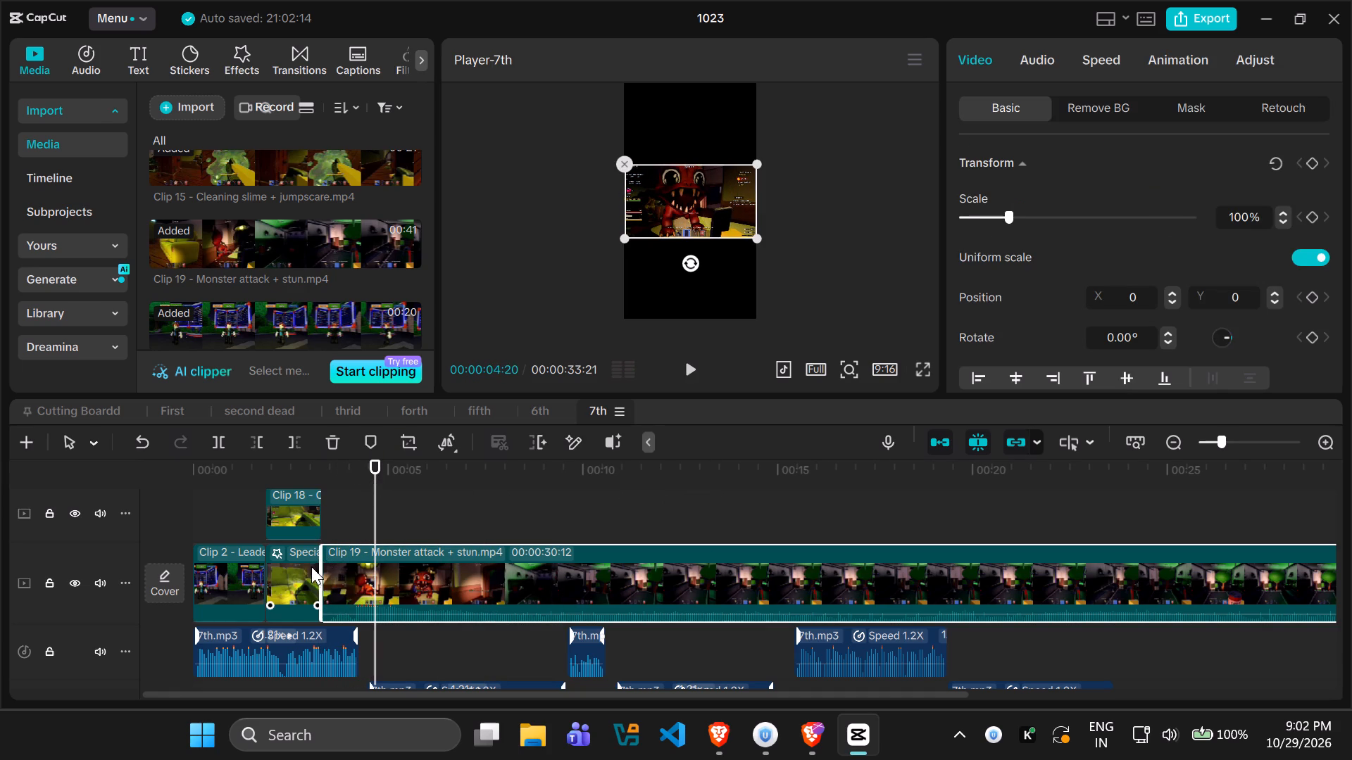
left_click_drag(318, 567, 339, 569)
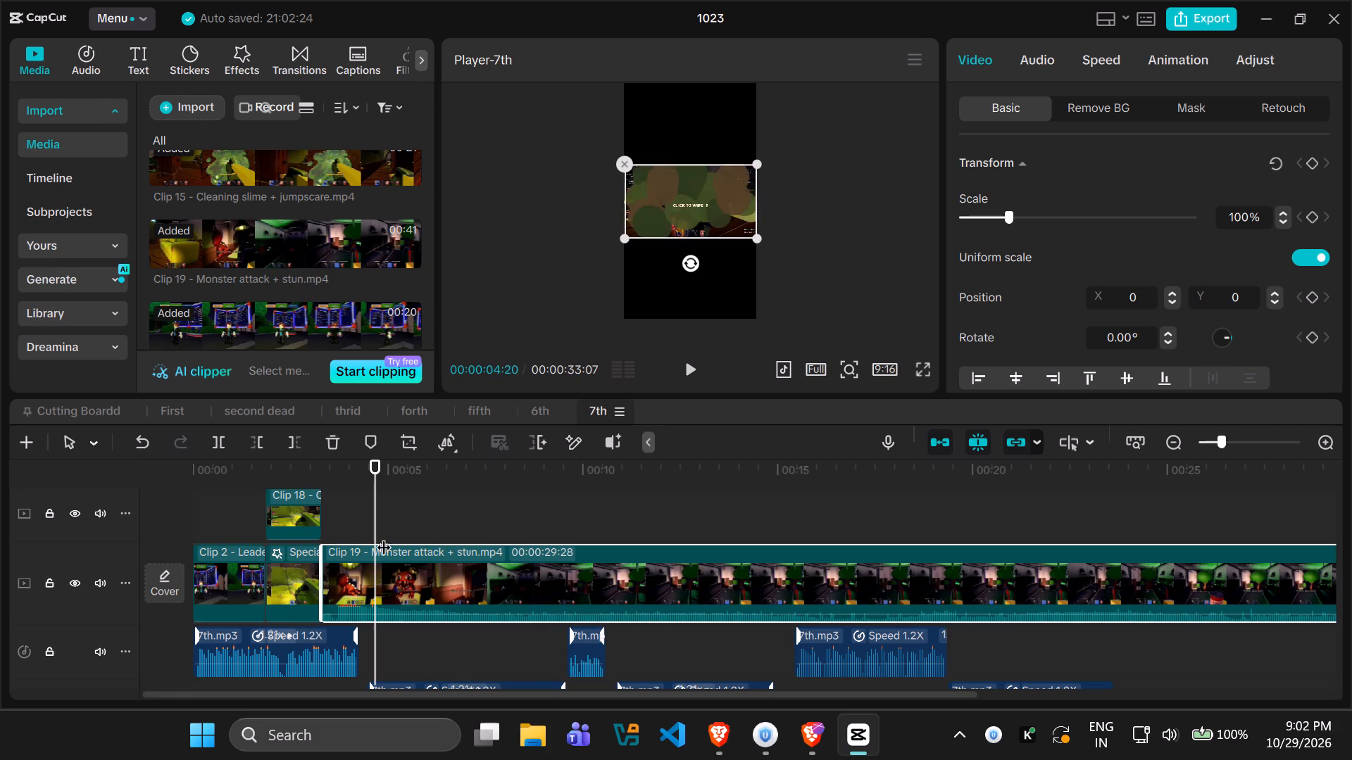
Split Clip 19 at 00:00:04:25 and paste a copy of its short first piece on the track above, starting at 00:00:03:09.
left_click_drag(375, 518, 382, 519)
left_click(358, 574)
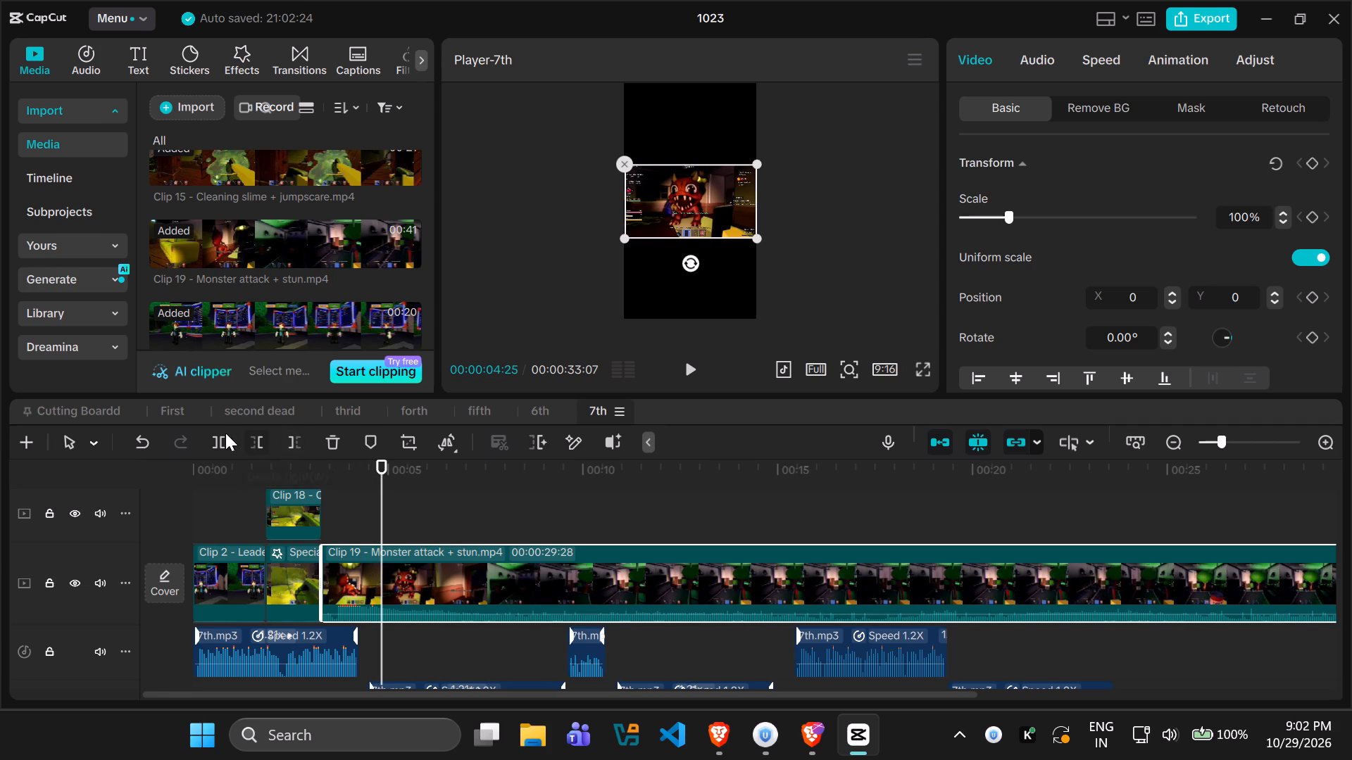
left_click(214, 433)
right_click(351, 574)
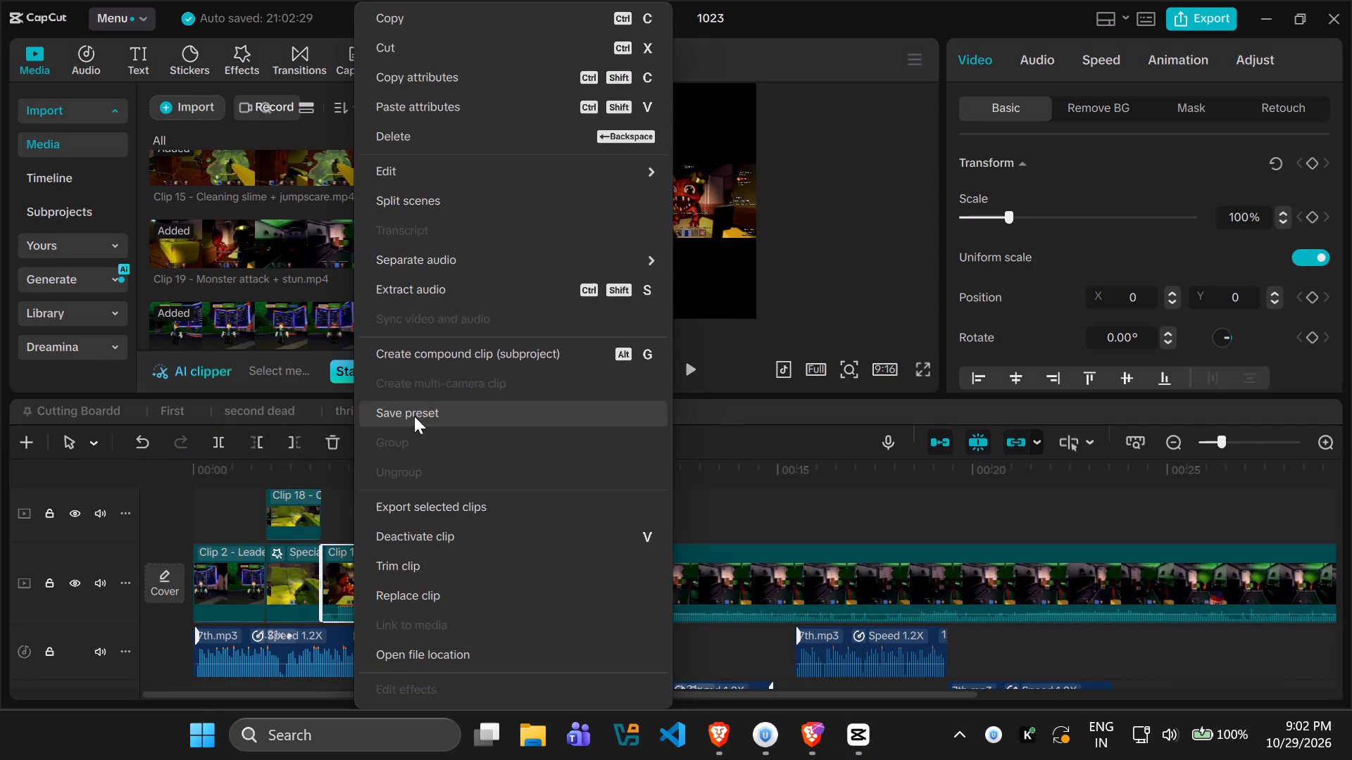
left_click(423, 25)
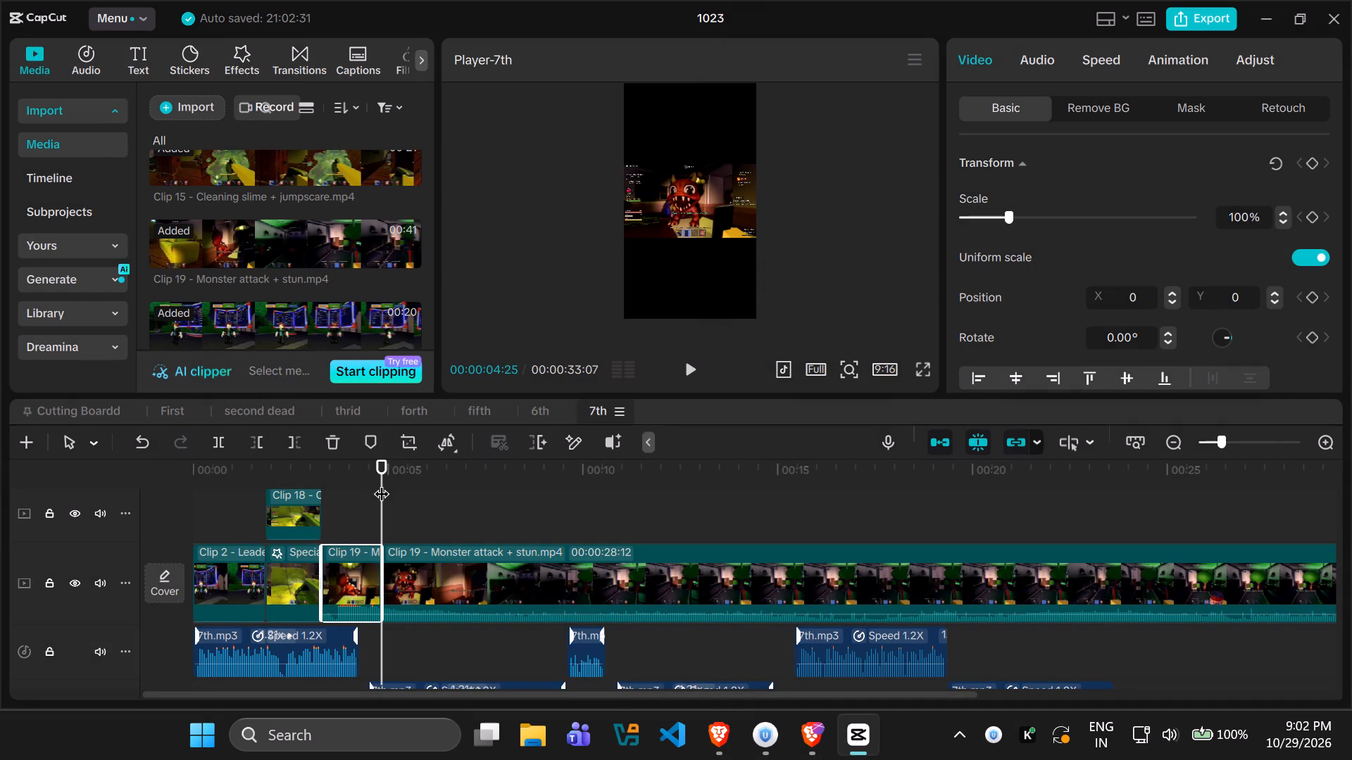
left_click_drag(381, 483, 323, 488)
key("ctrl+v")
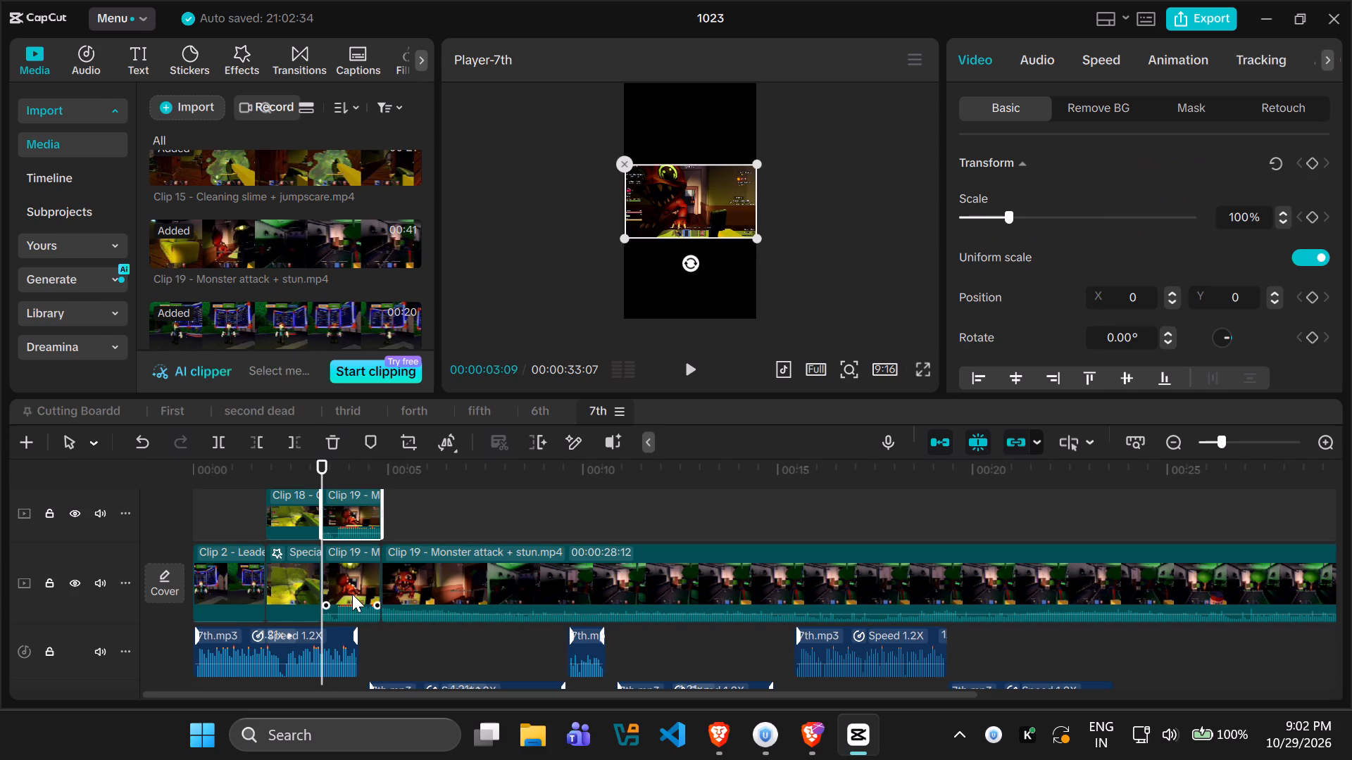
Scale the short Clip 19 piece on the main track to 317% and enlarge its upper copy past the frame's width.
left_click(352, 594)
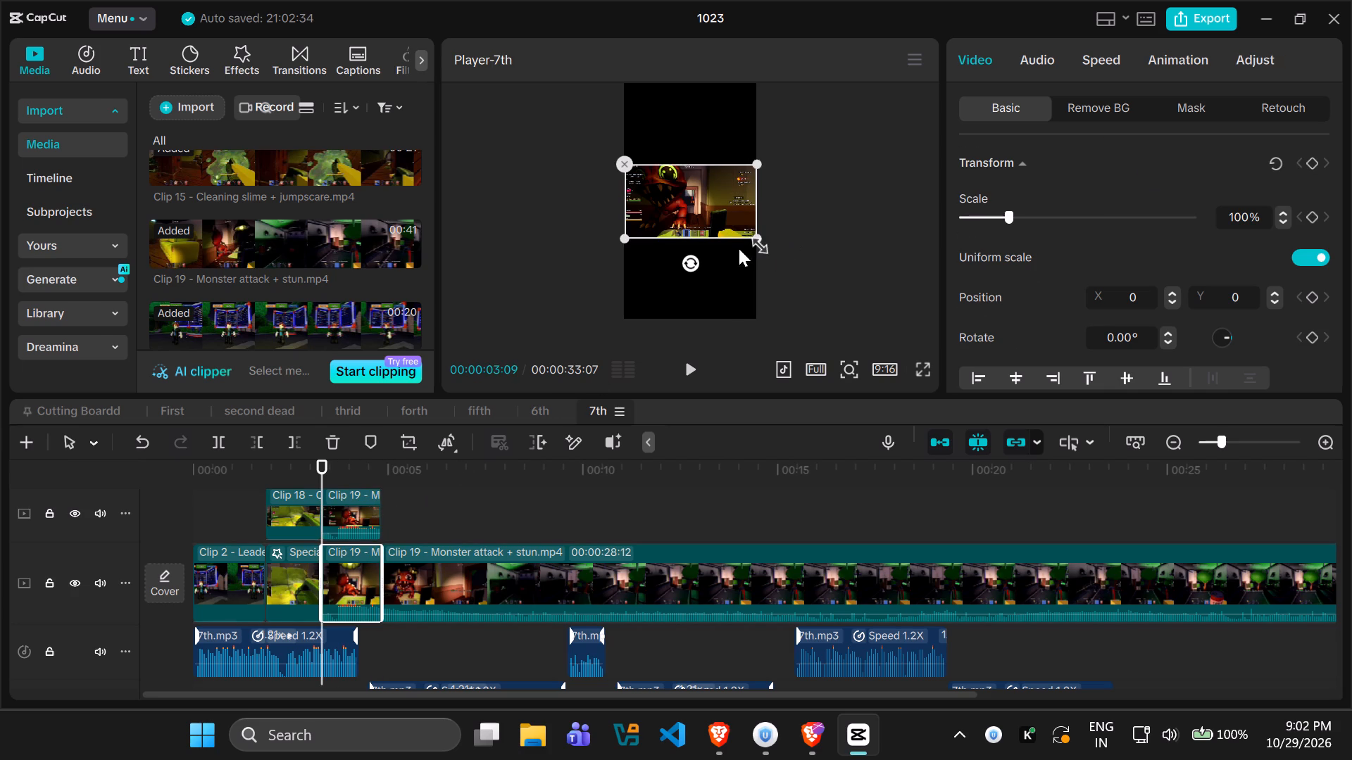
left_click_drag(752, 230, 880, 444)
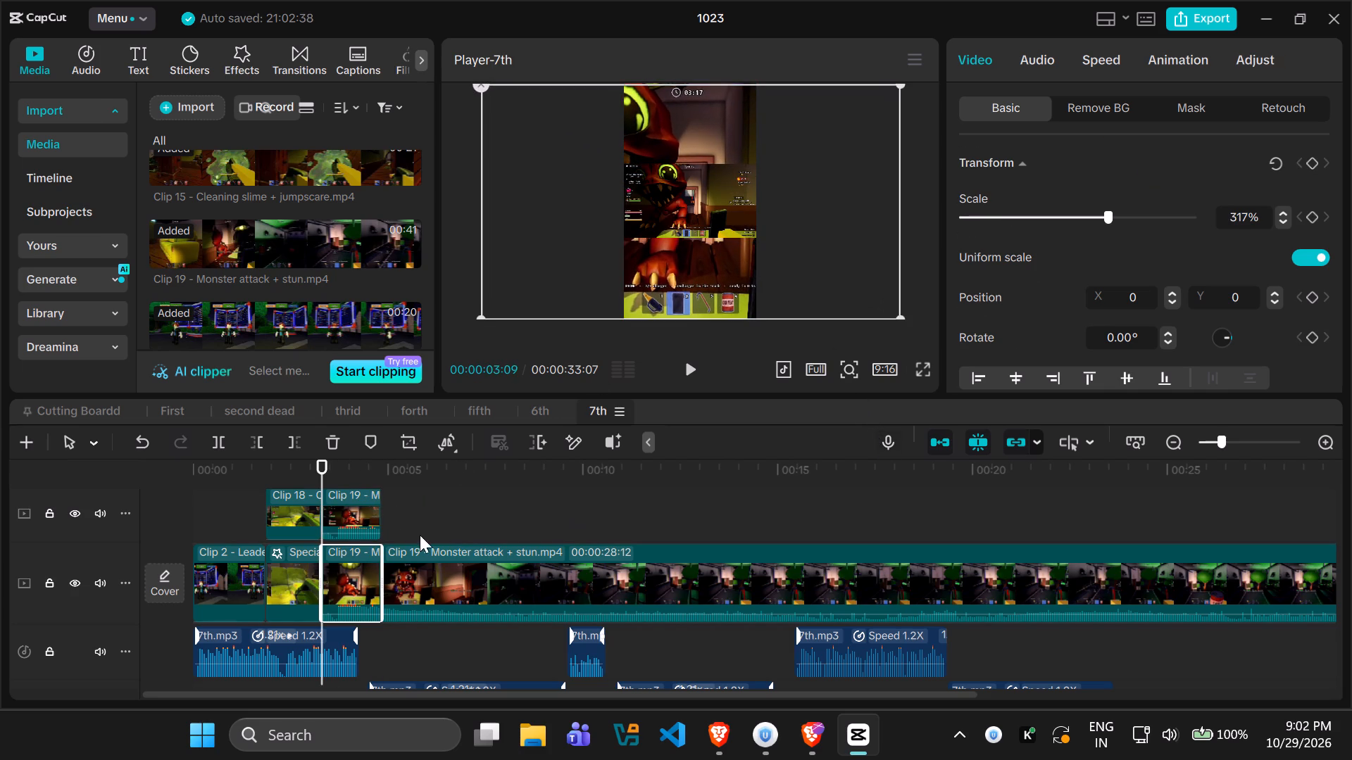
left_click(363, 516)
left_click_drag(751, 237, 769, 258)
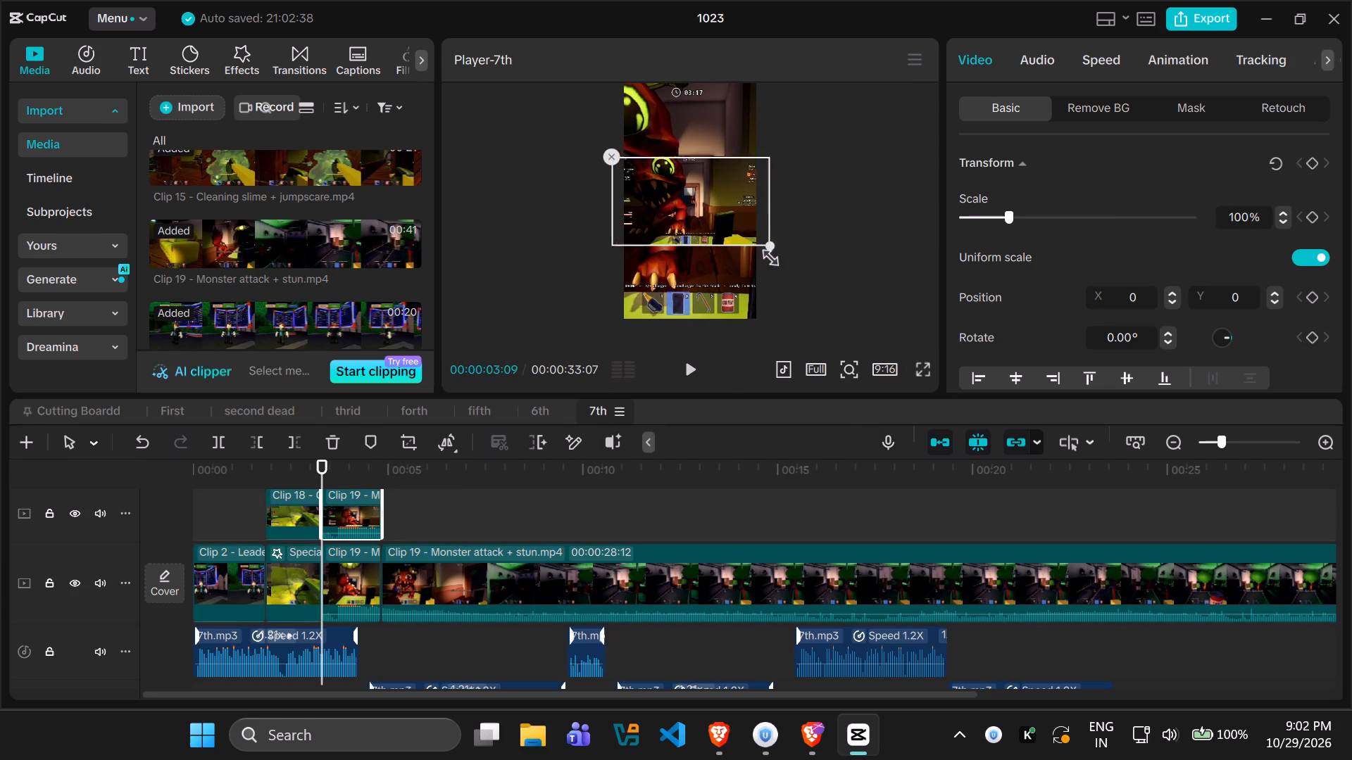
left_click_drag(769, 258, 794, 288)
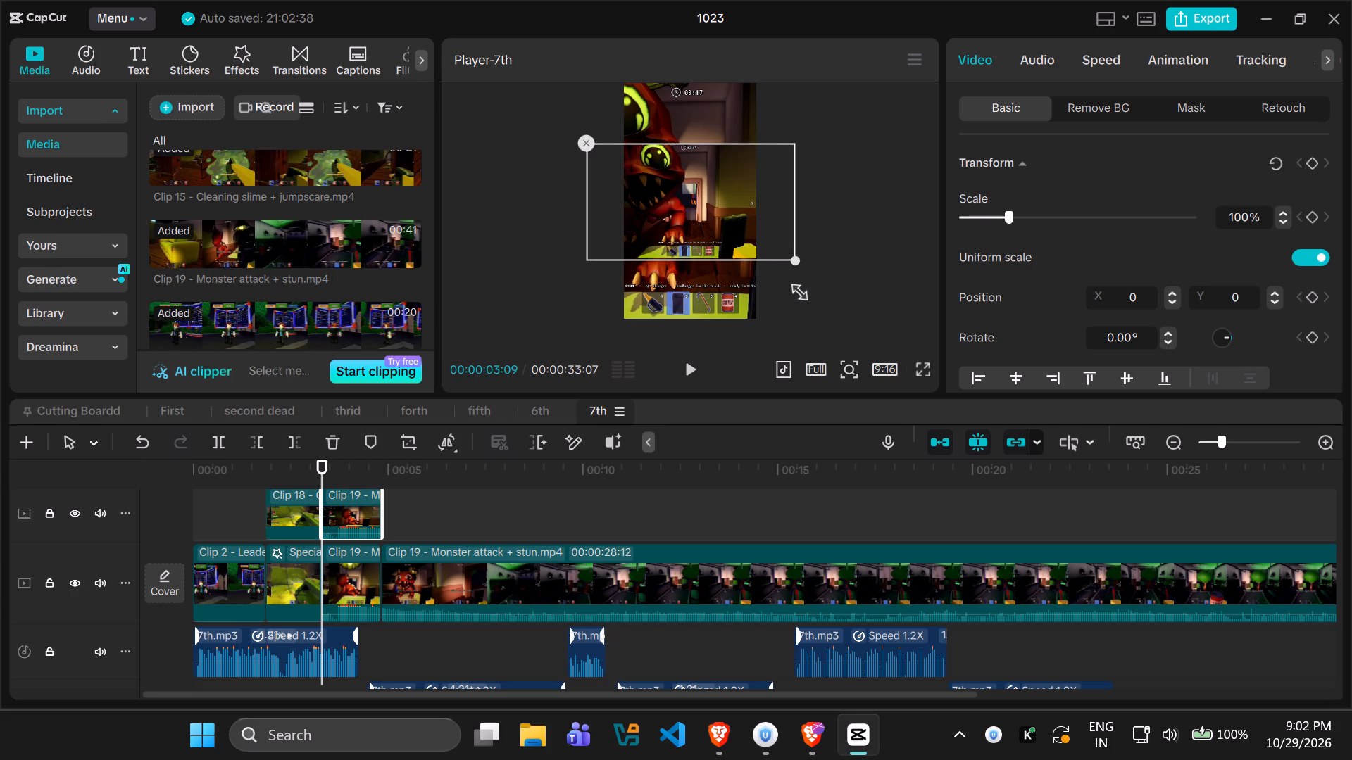
left_click_drag(794, 288, 795, 289)
Search the effects for blur and apply the Blur video effect to the short Clip 19 piece on the main track.
left_click(342, 583)
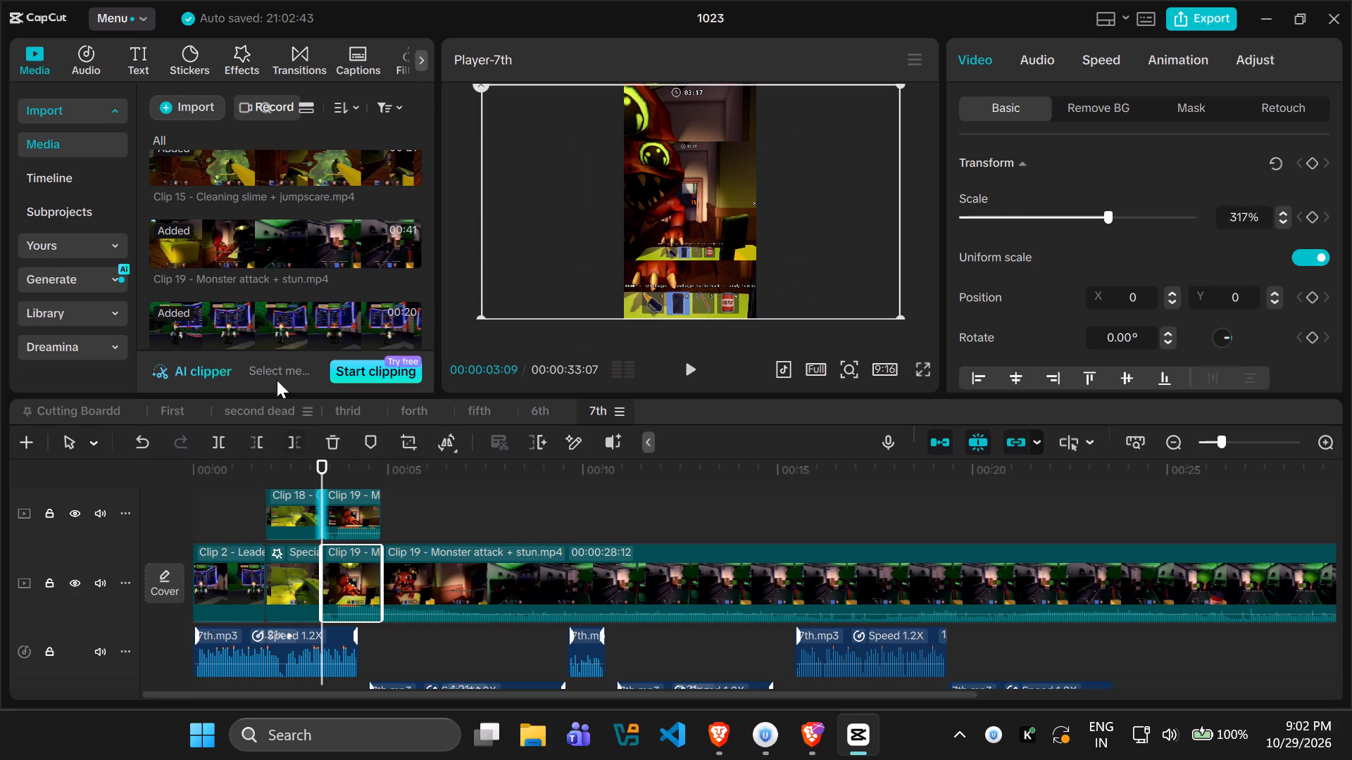
left_click(242, 64)
left_click(223, 100)
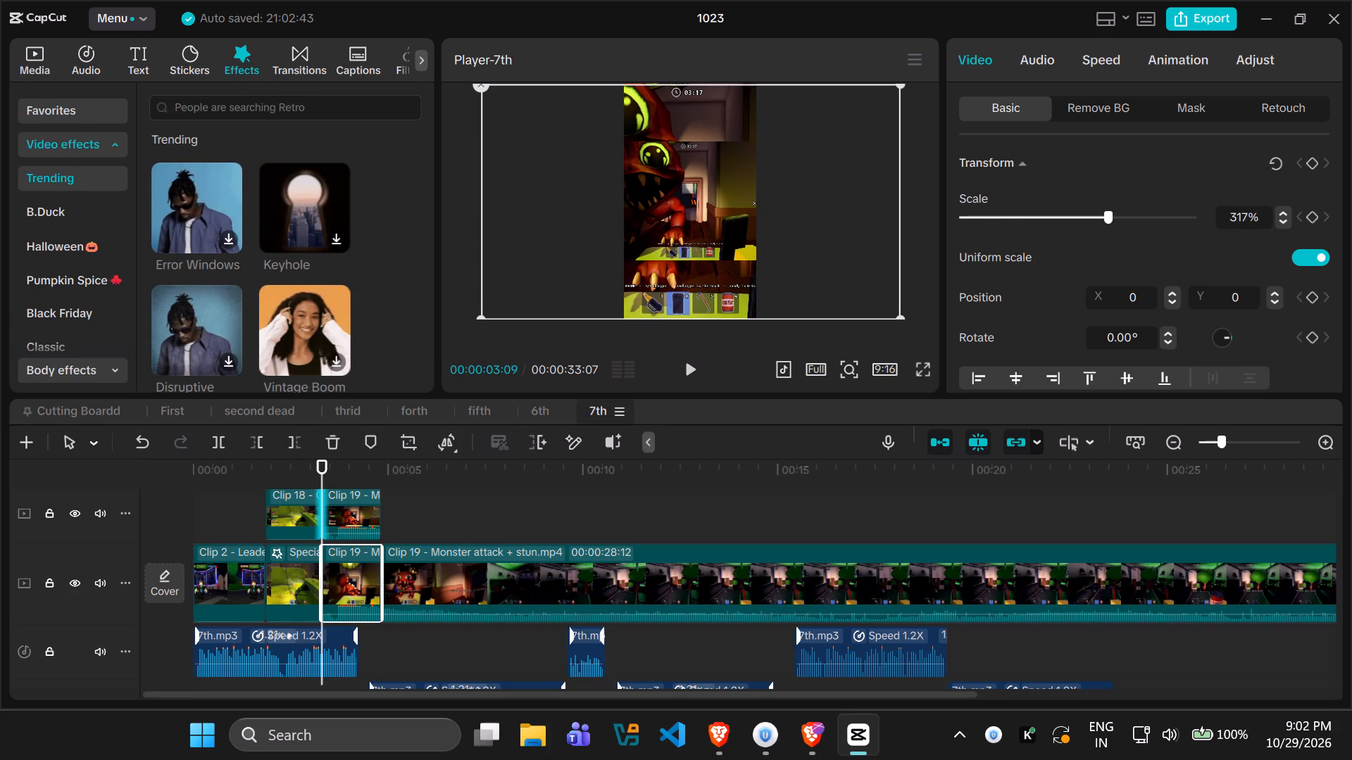
left_click(323, 167)
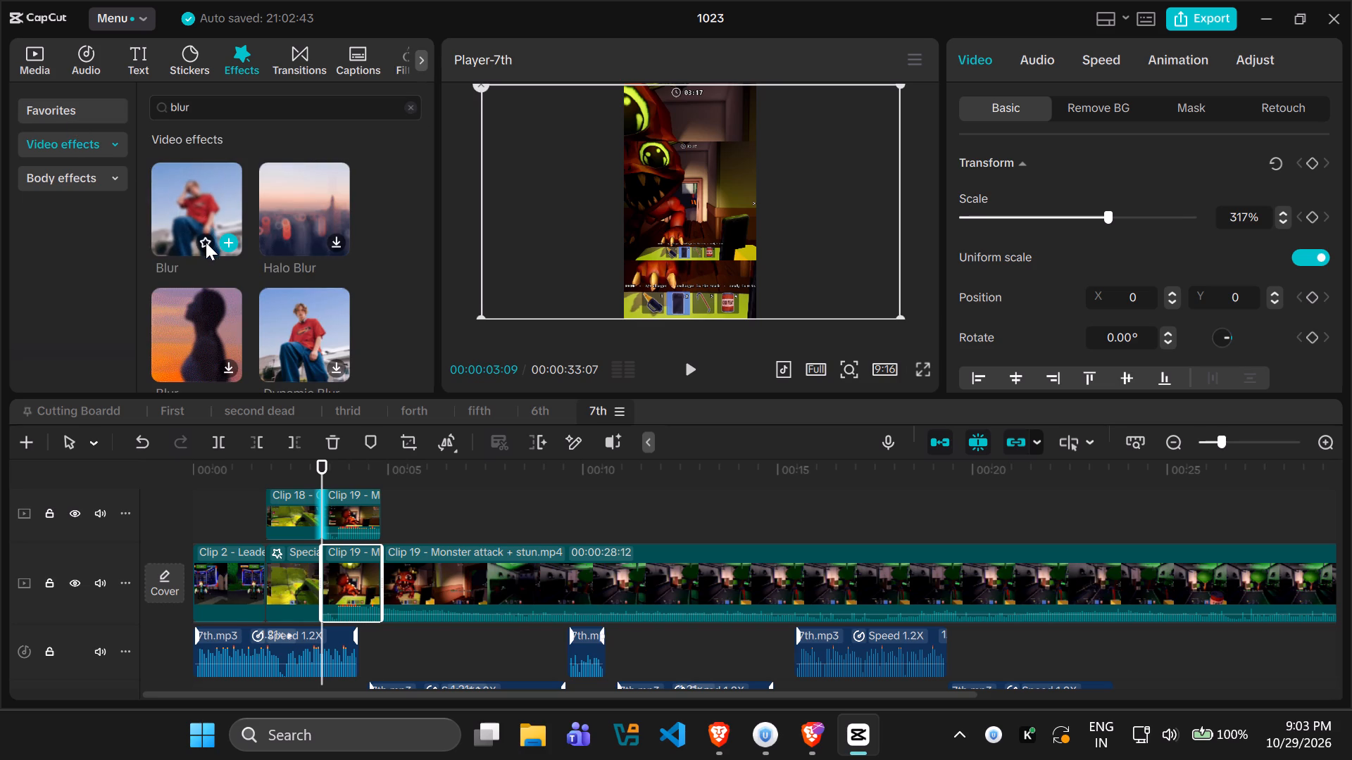
left_click(206, 242)
left_click_drag(192, 201, 292, 547)
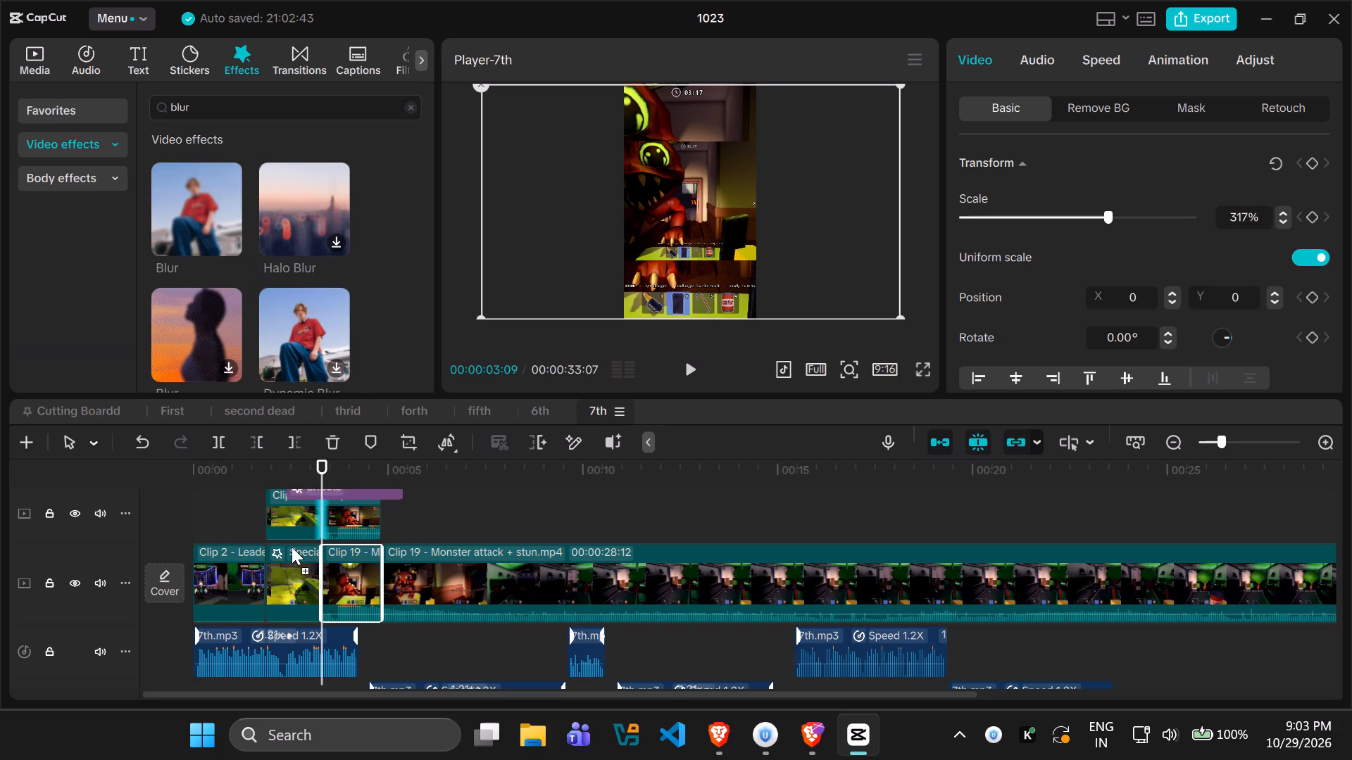
left_click_drag(292, 547, 344, 574)
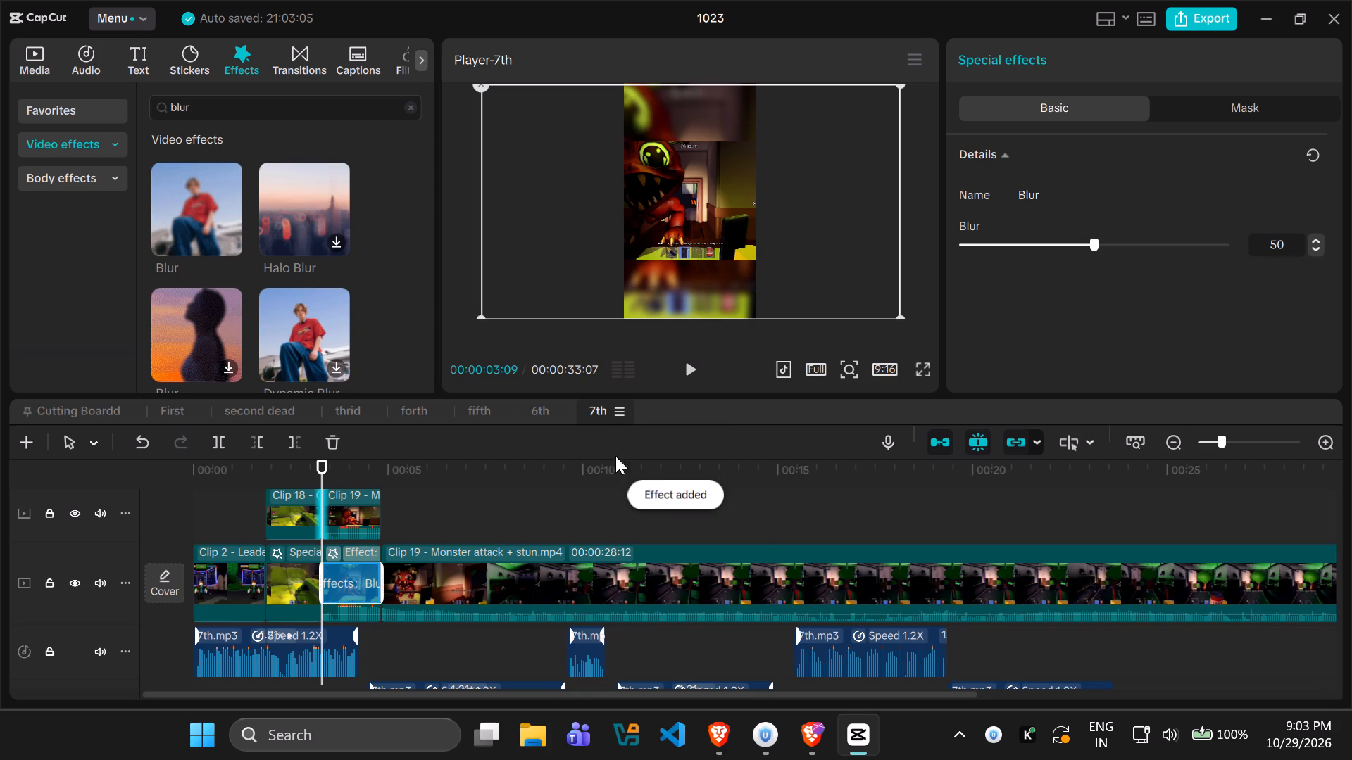
Play back the edit from near its start past the short Clip 19 piece, and delete the remaining long piece of Clip 19.
left_click_drag(318, 463, 221, 463)
key("space")
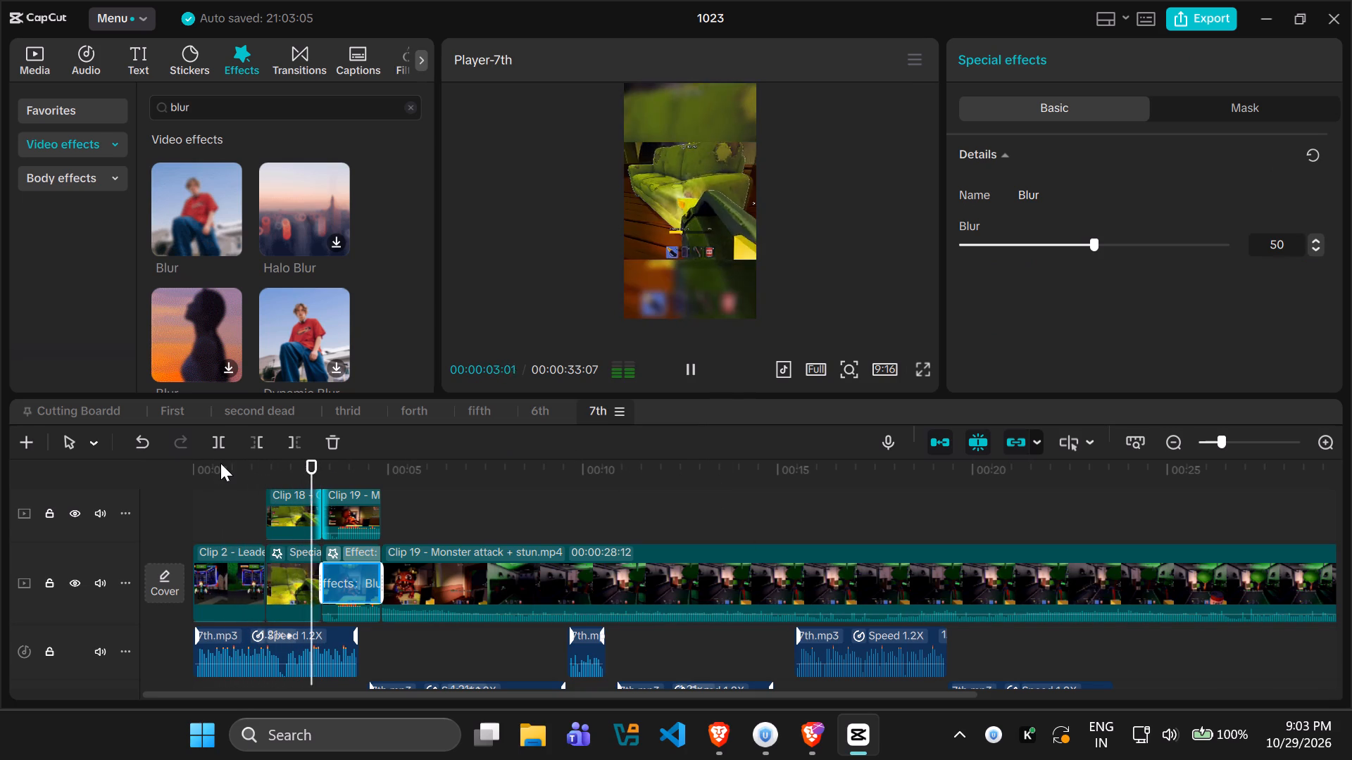
key("space")
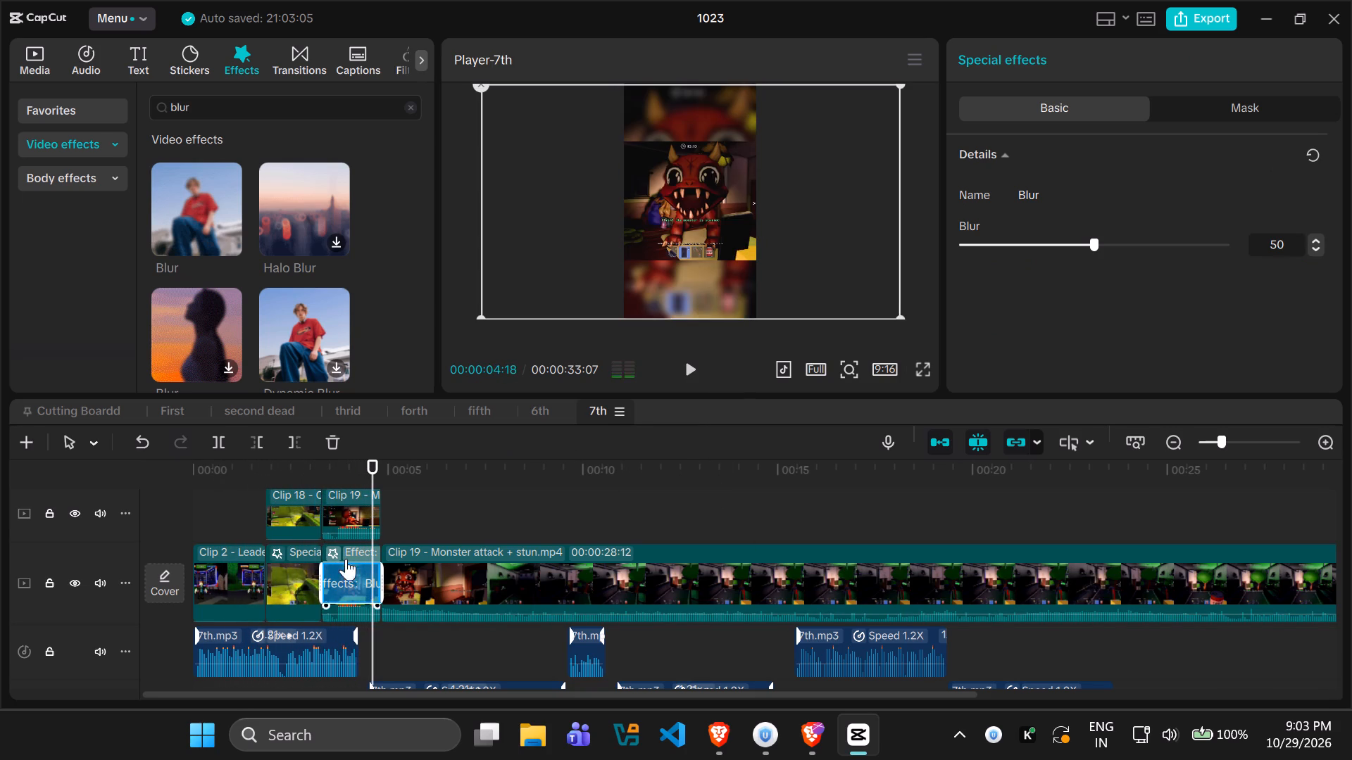
left_click(499, 582)
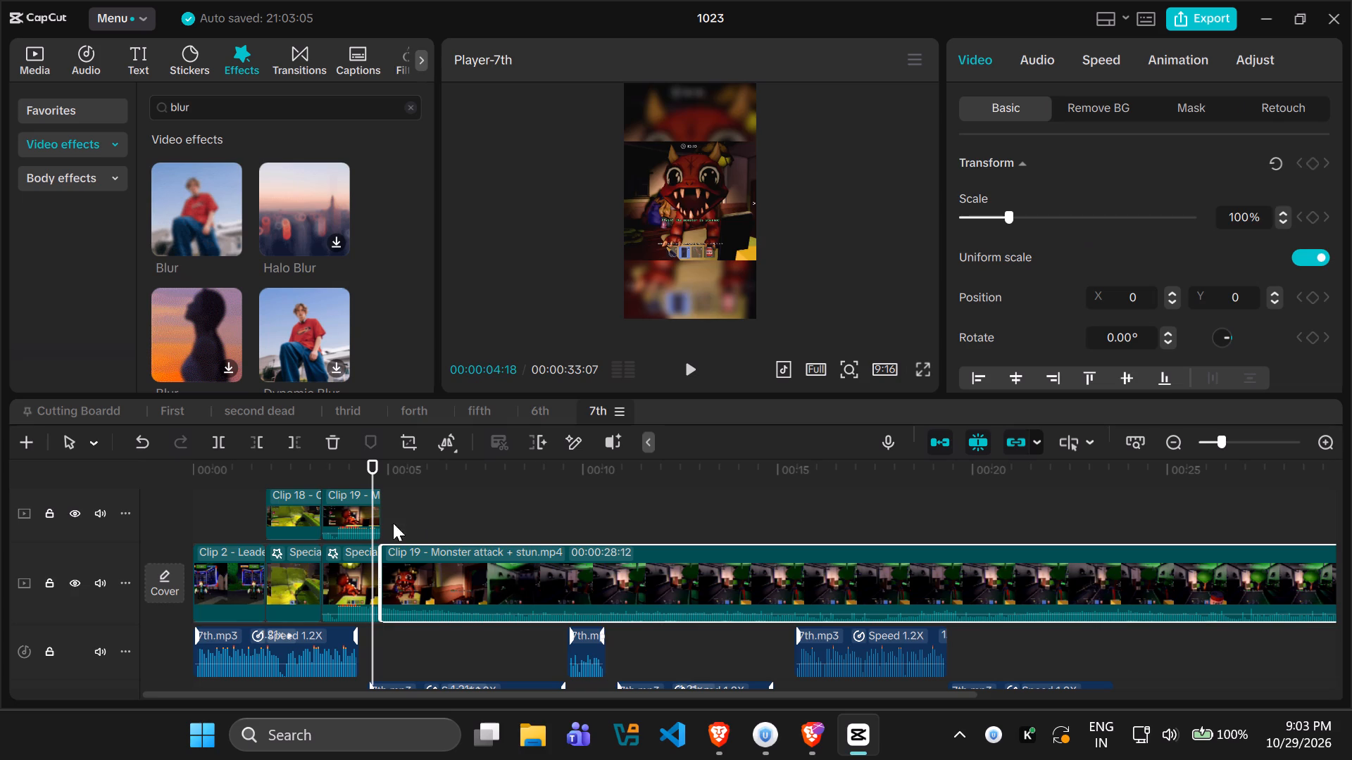
key("space")
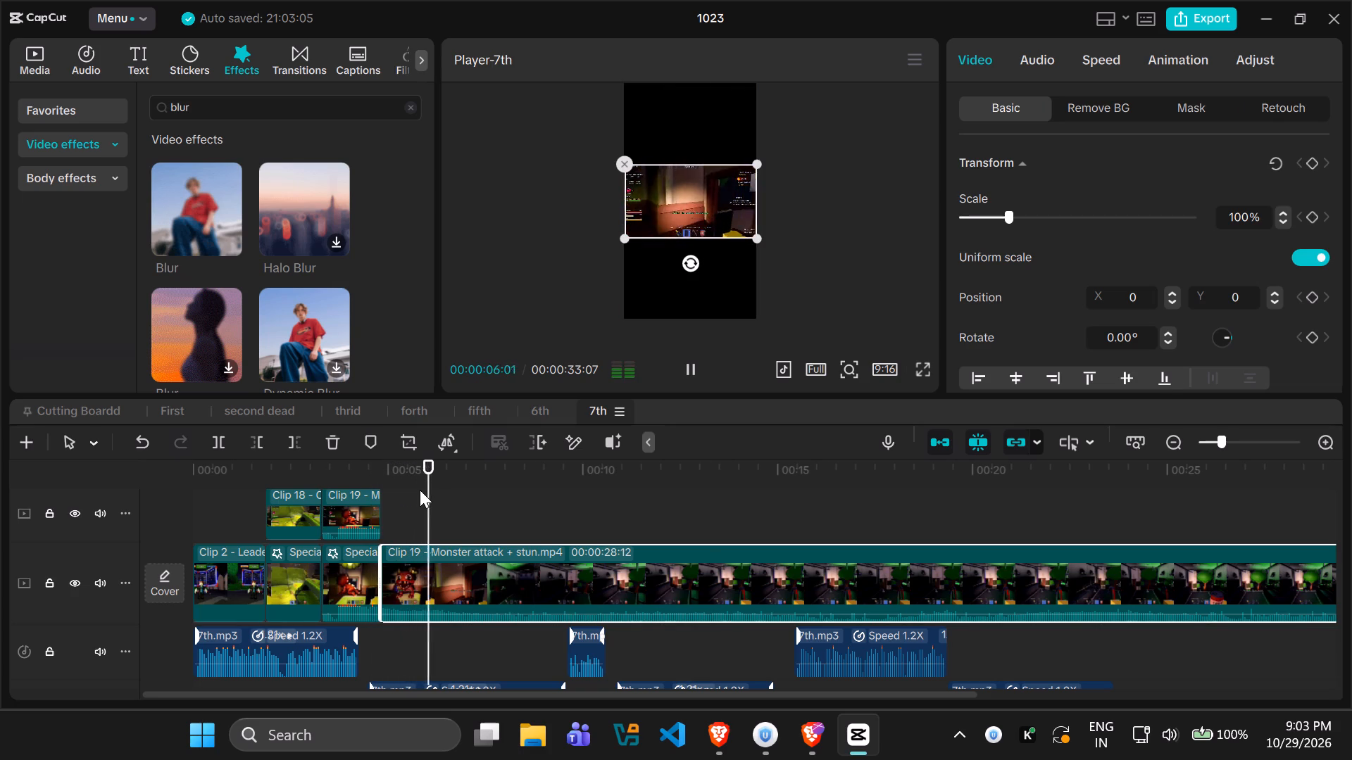
key("space")
key("Delete")
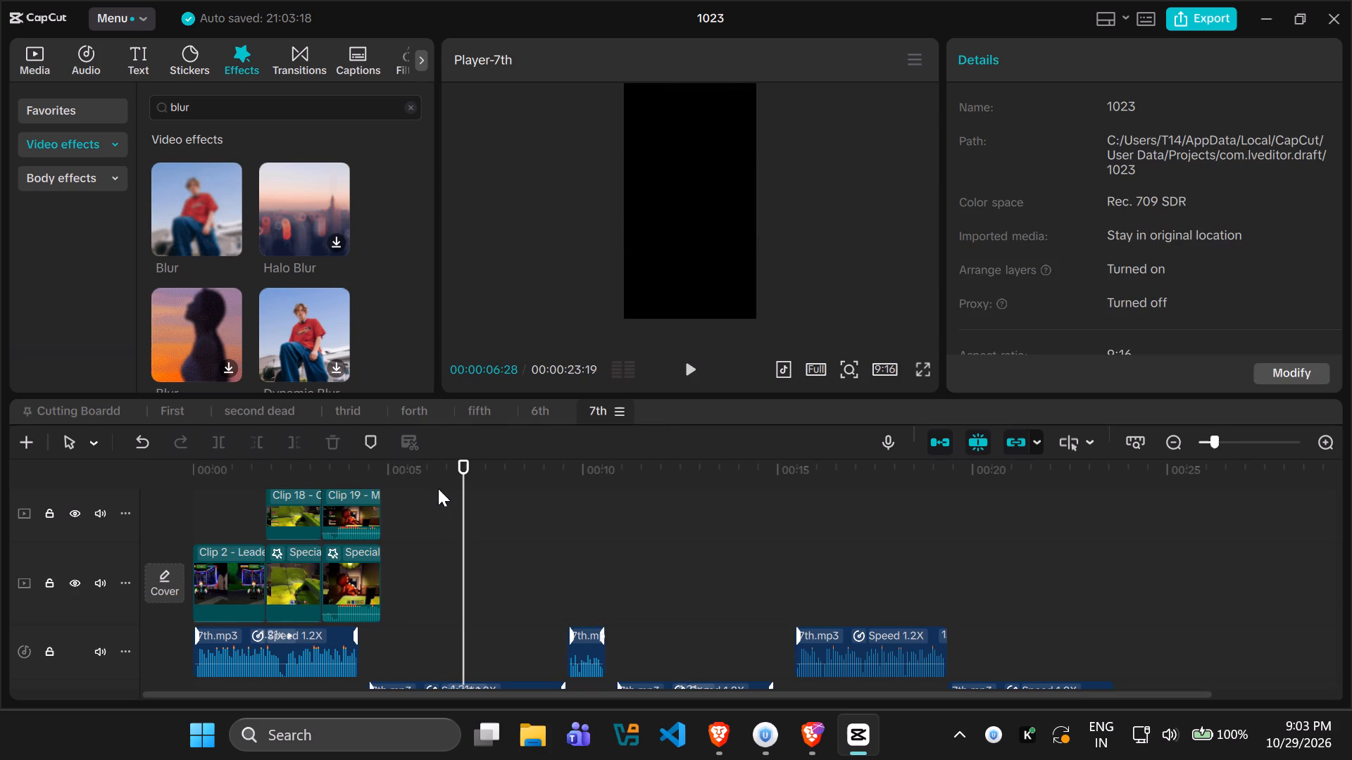
Play the voice-over from 00:00:04:25 to 00:00:09:01 and place Clip 15 - Cleaning slime + jumpscare on the main track after Clip 19.
left_click_drag(462, 495, 384, 493)
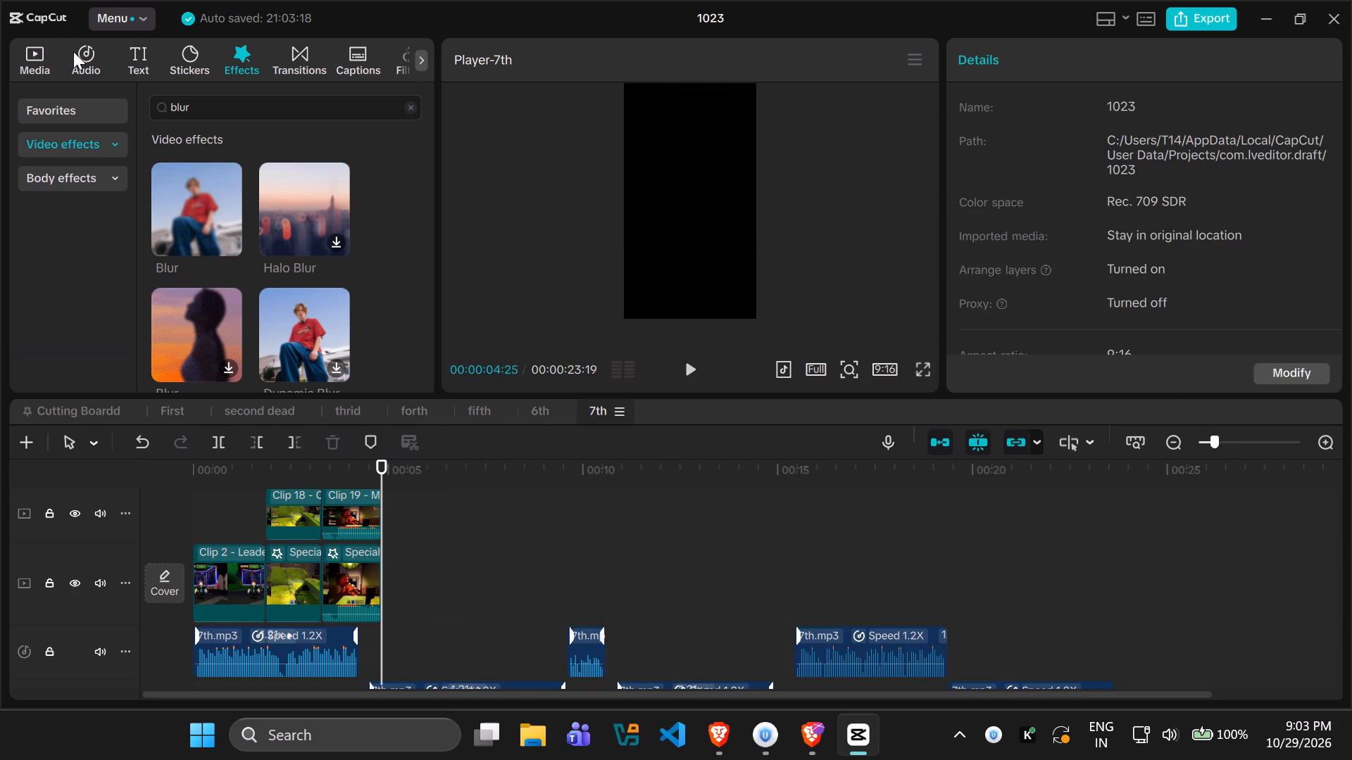
left_click(37, 49)
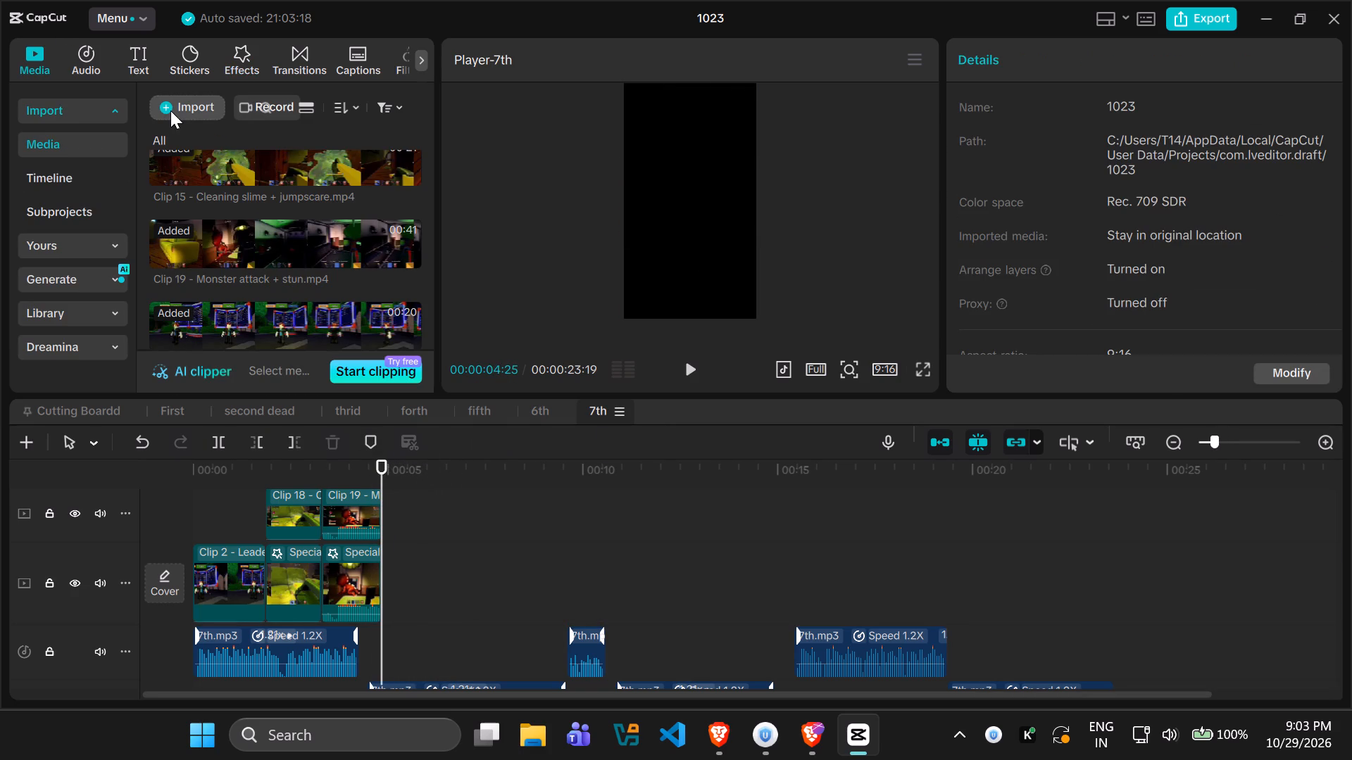
key("space")
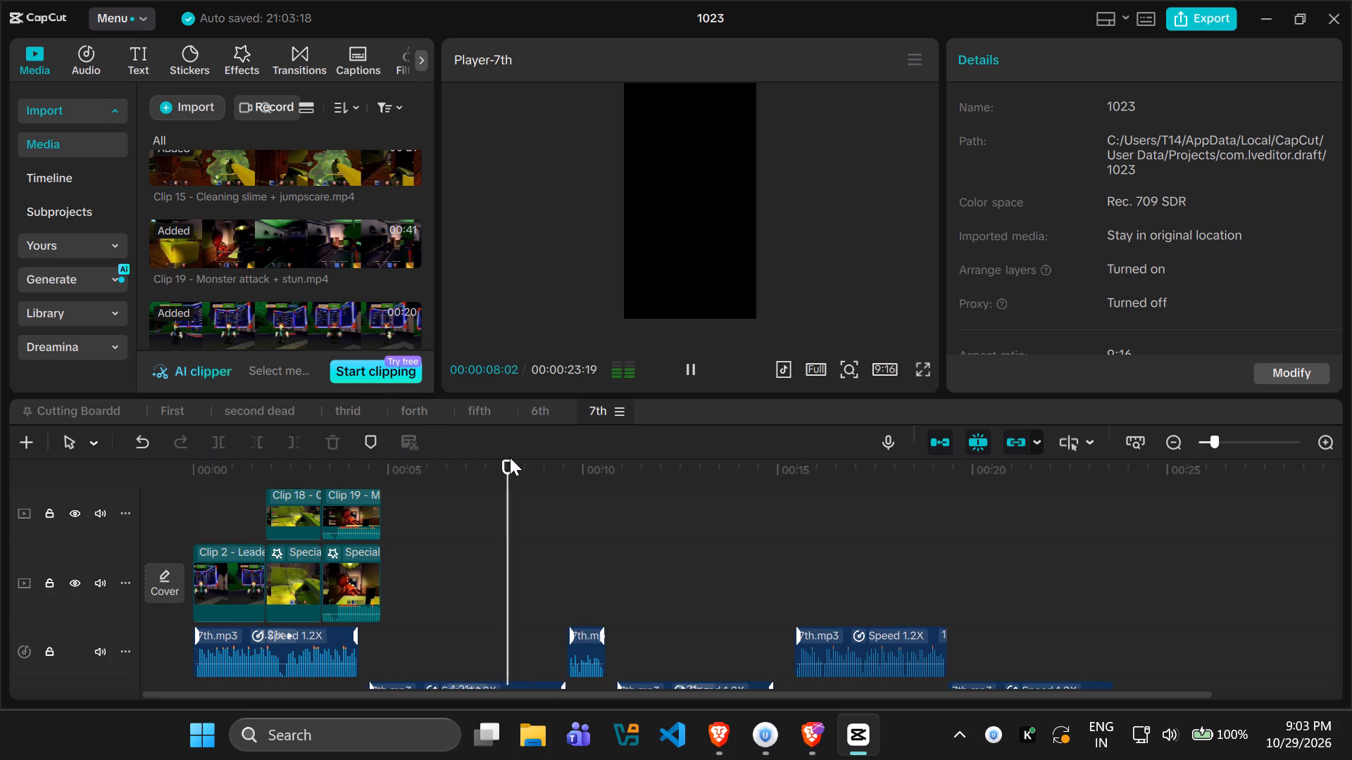
key("space")
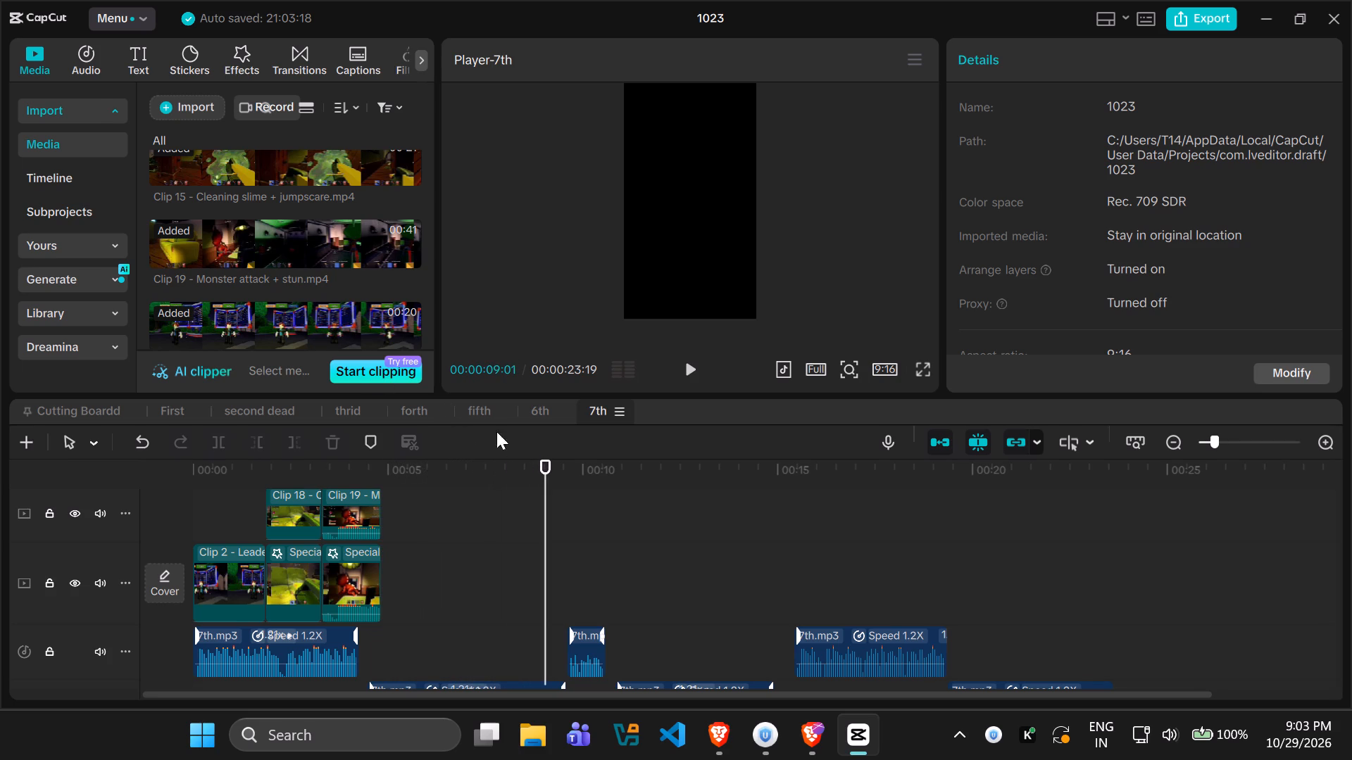
left_click(220, 168)
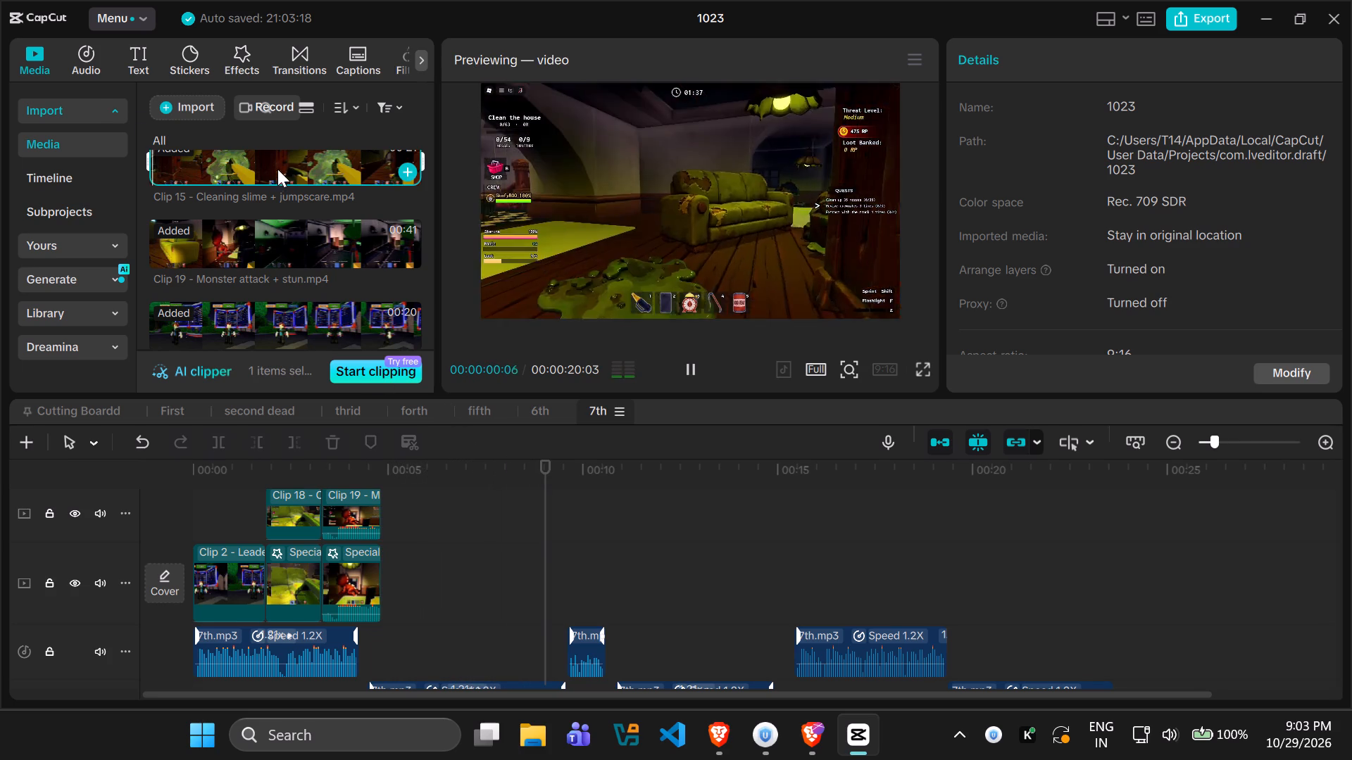
left_click_drag(268, 163, 540, 576)
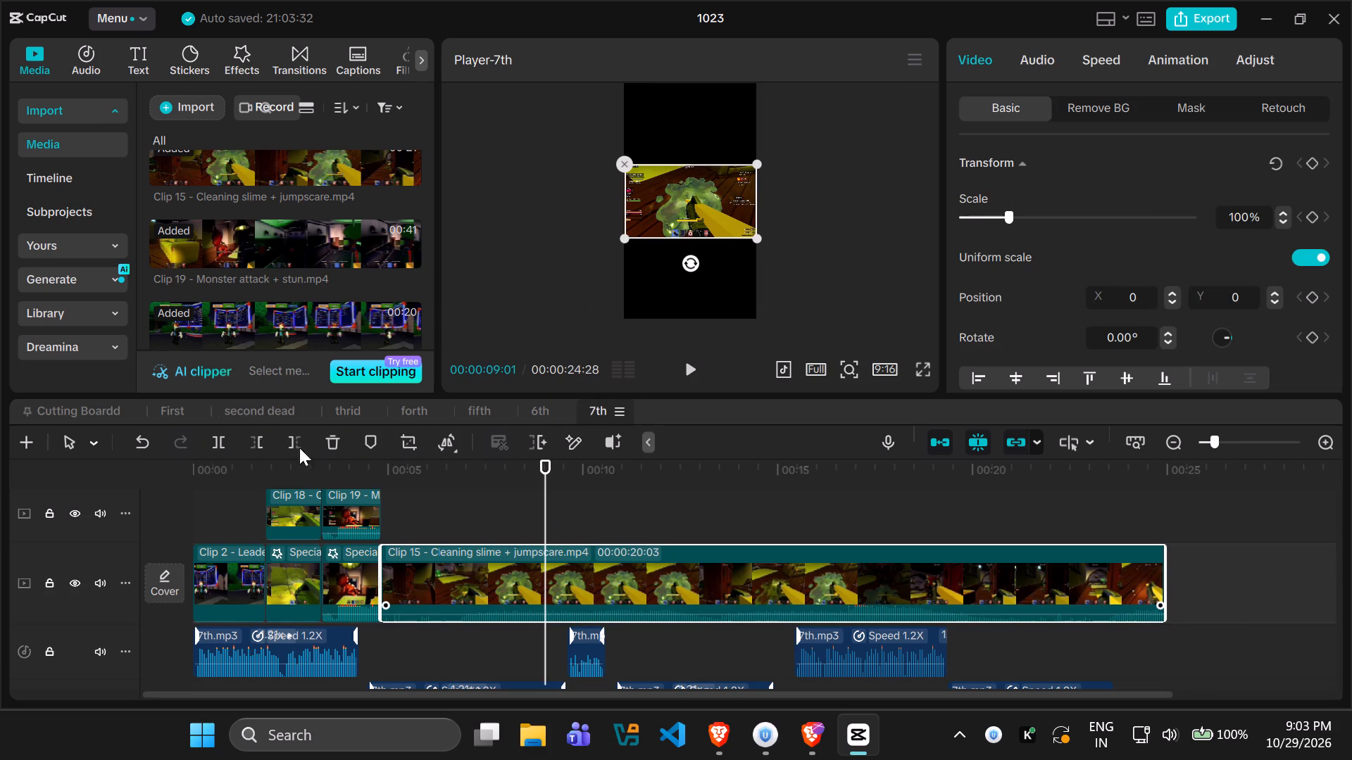
Split Clip 15 at 00:00:09:01 and scale its second piece to 164%.
left_click(213, 437)
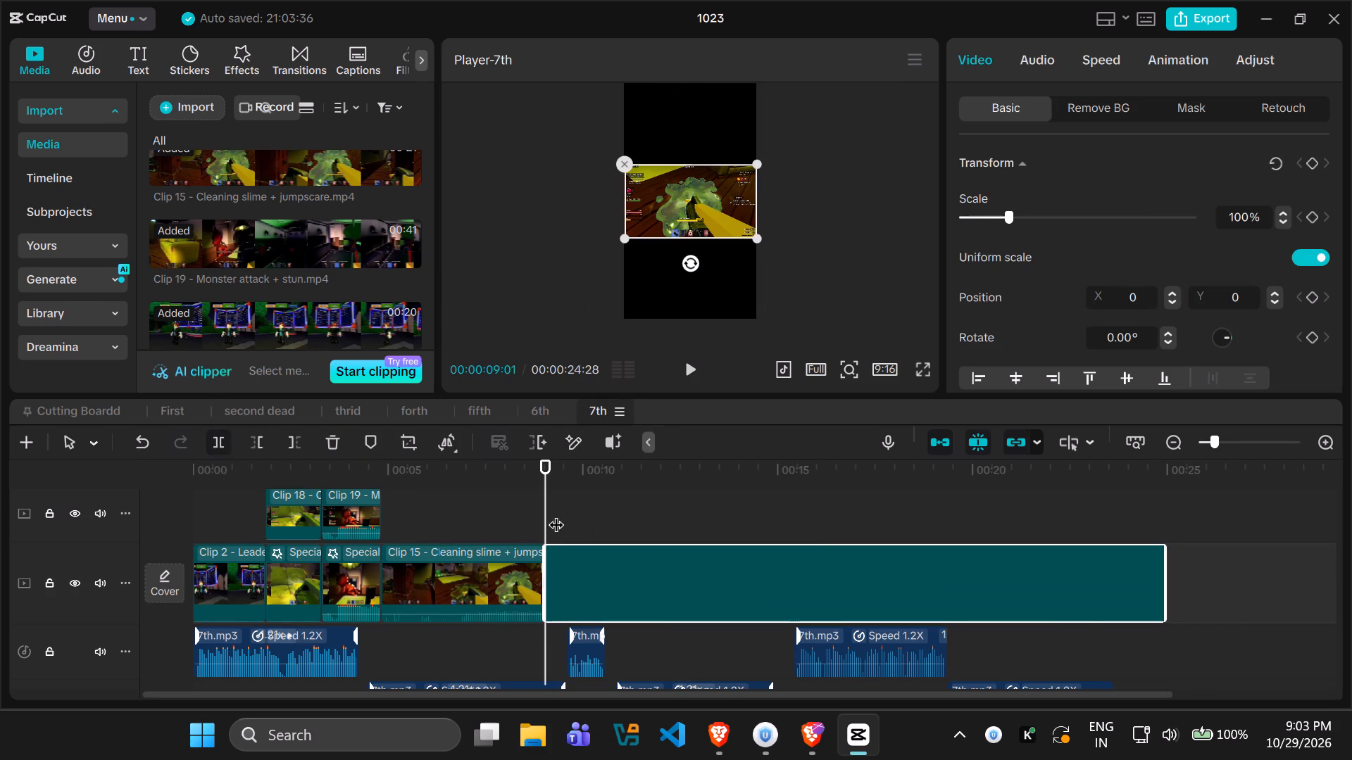
key("space")
key("space")
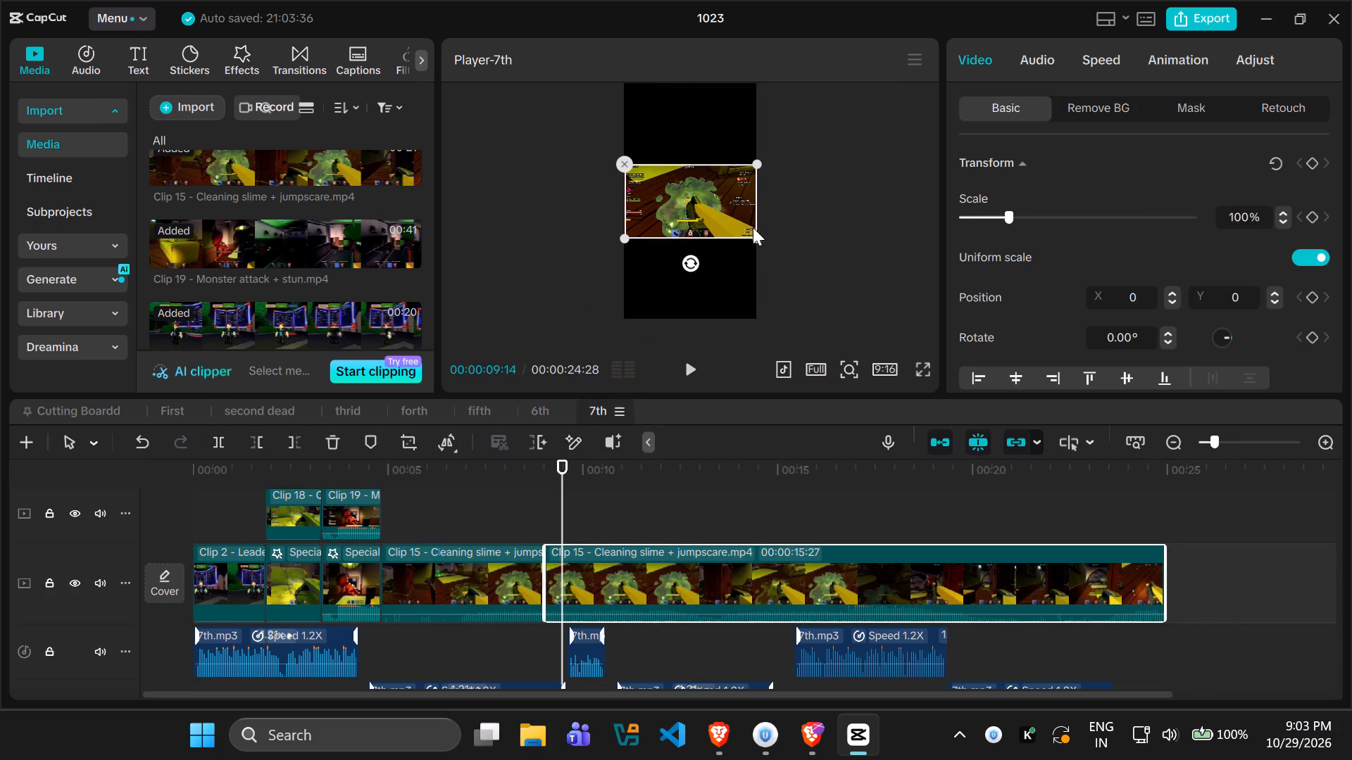
left_click_drag(753, 234, 792, 308)
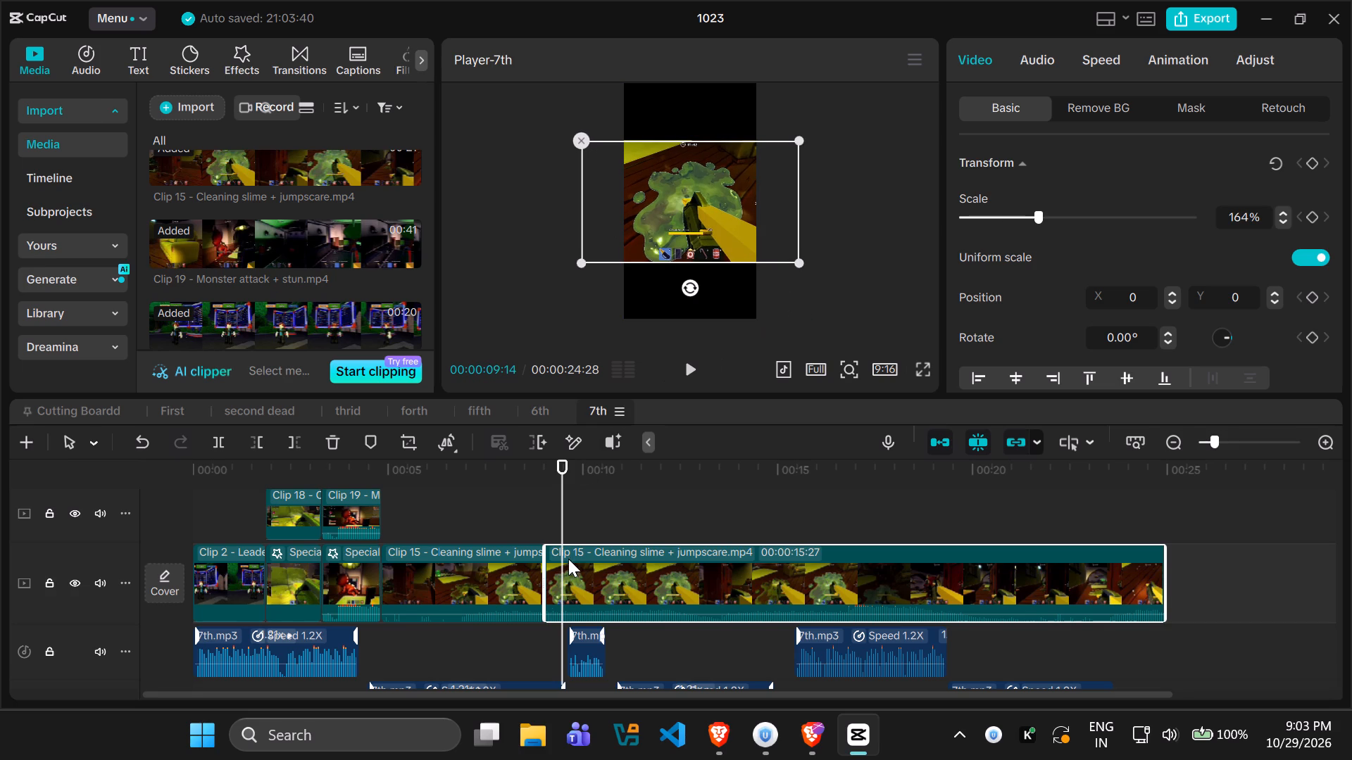
Copy the second piece of Clip 15 and paste it on the track above, starting at 00:00:09:01.
right_click(577, 564)
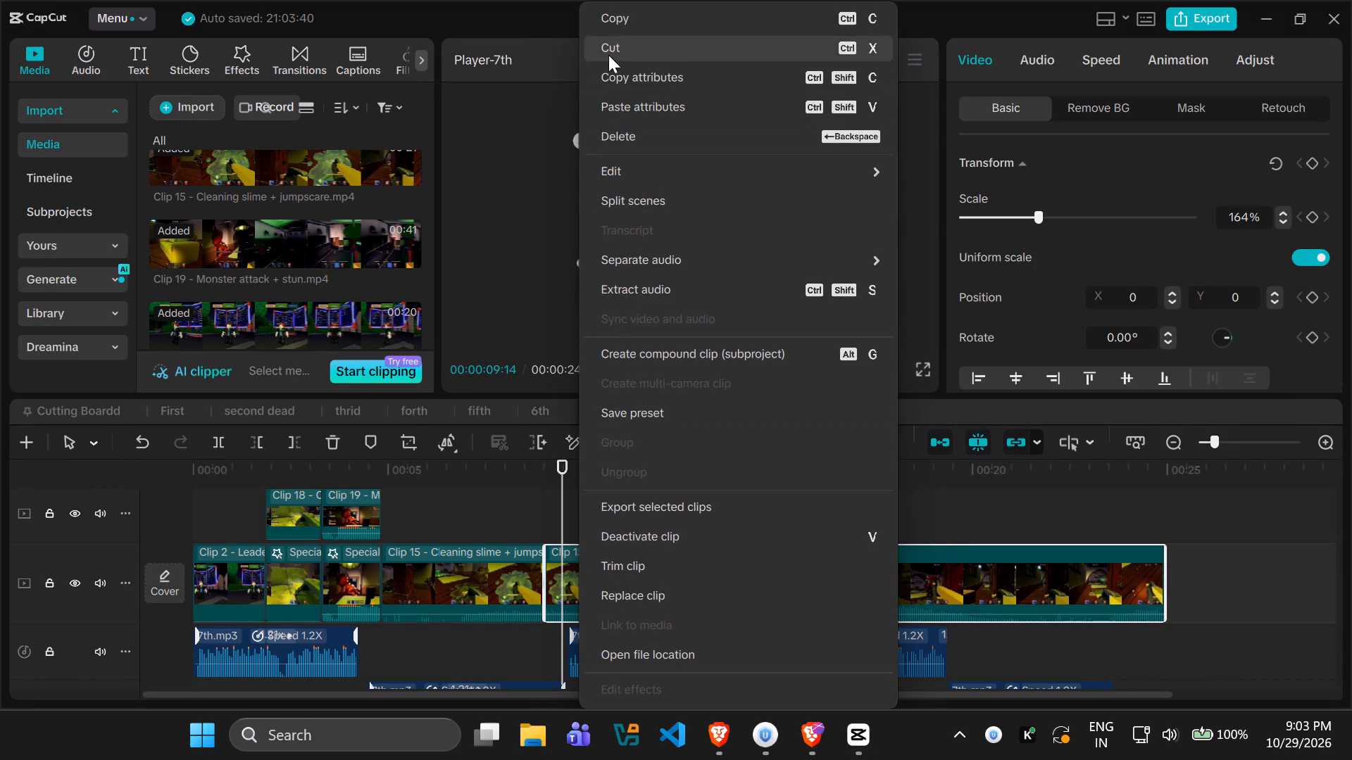
left_click(618, 20)
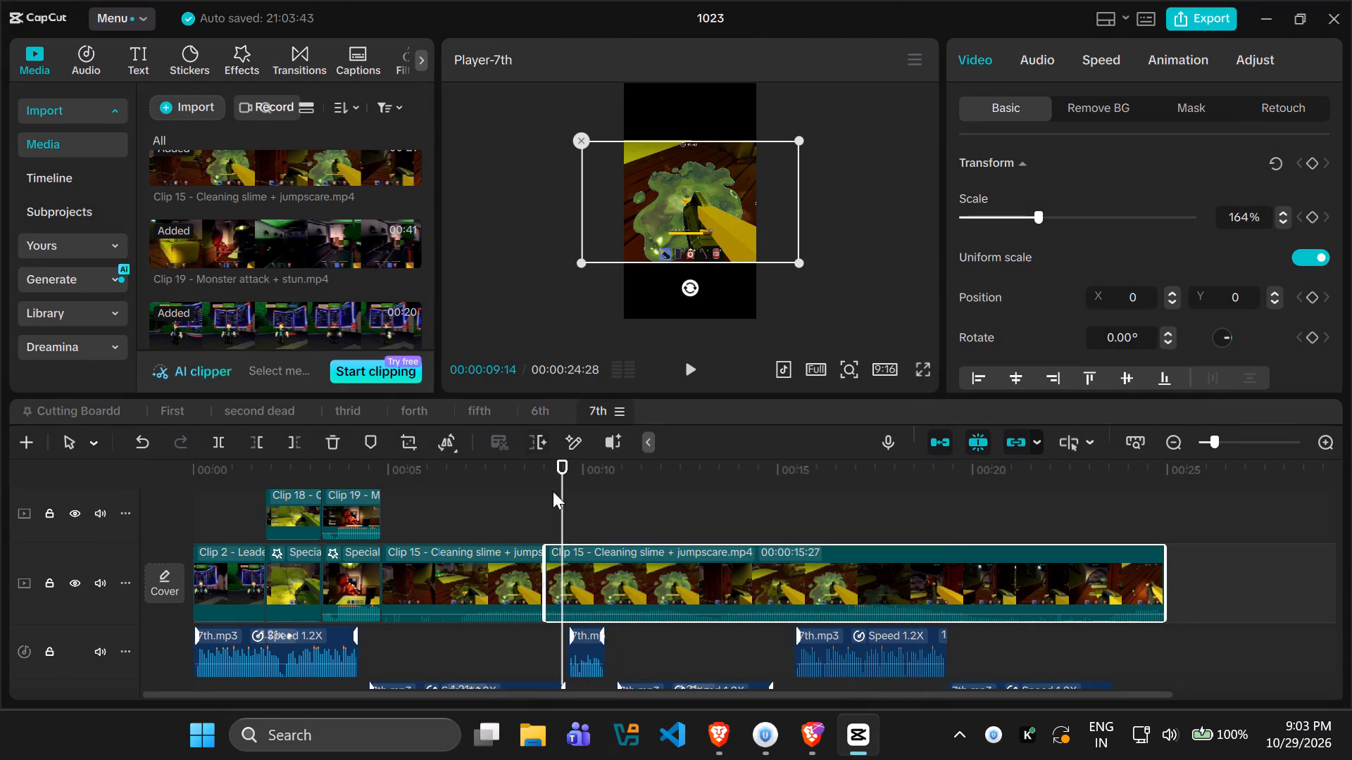
left_click_drag(564, 498, 545, 498)
key("ctrl+v")
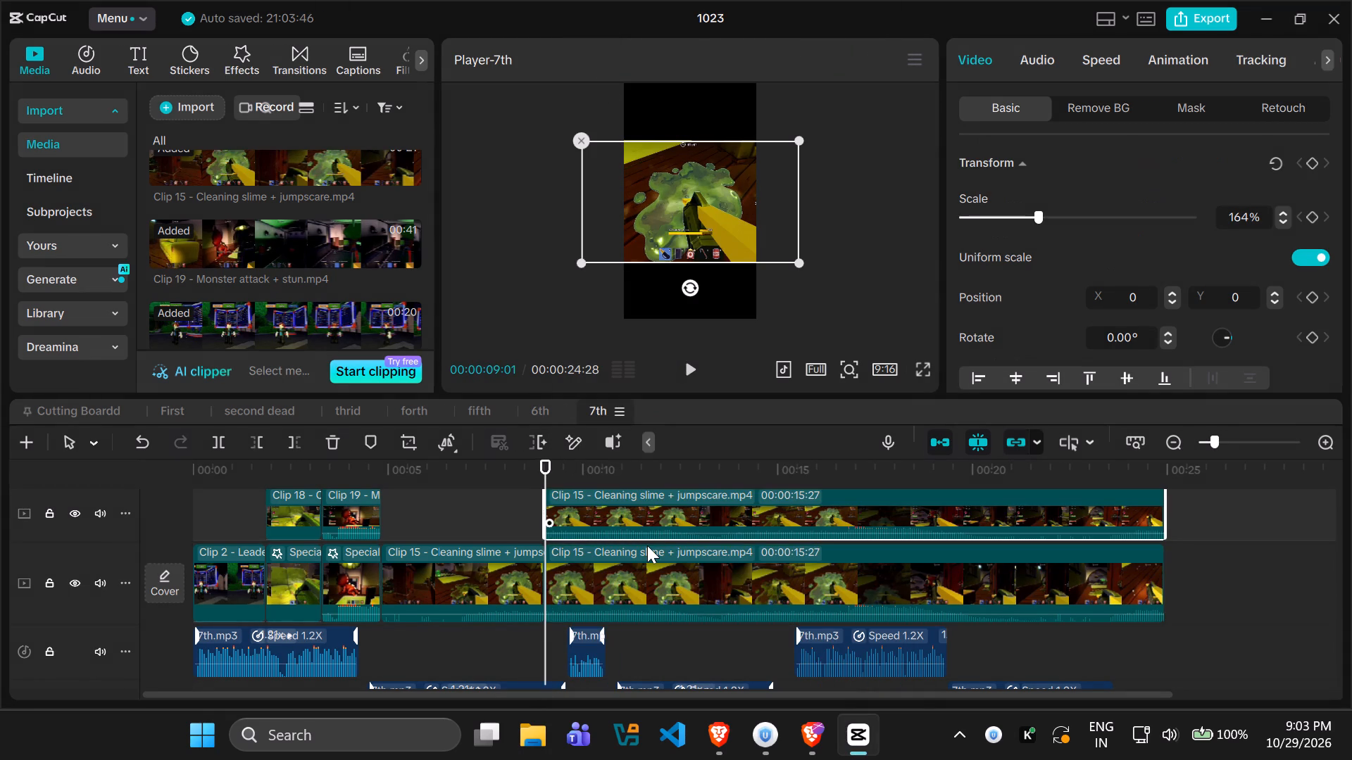
Play back to 00:00:10:28 and mute both stacked second pieces of Clip 15 together by lowering their volume to -∞ dB.
key("space")
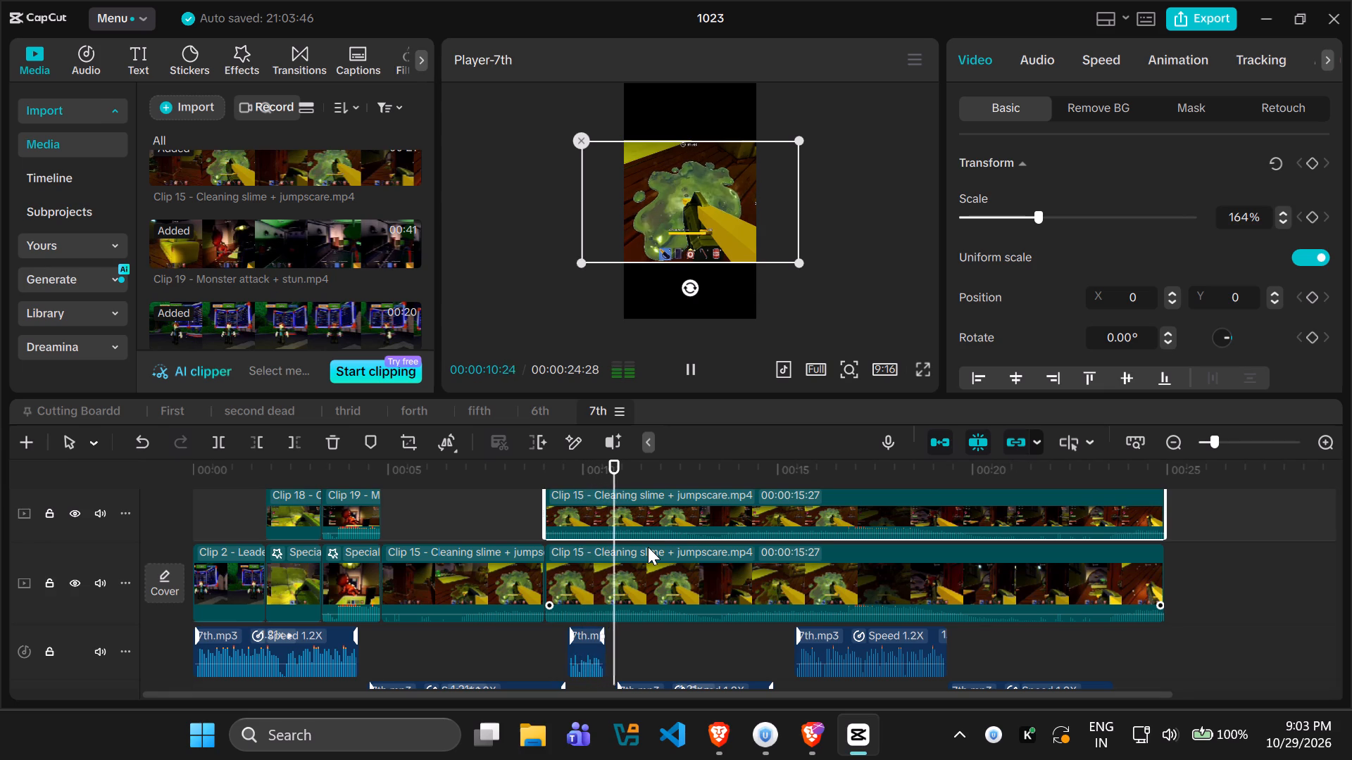
key("space")
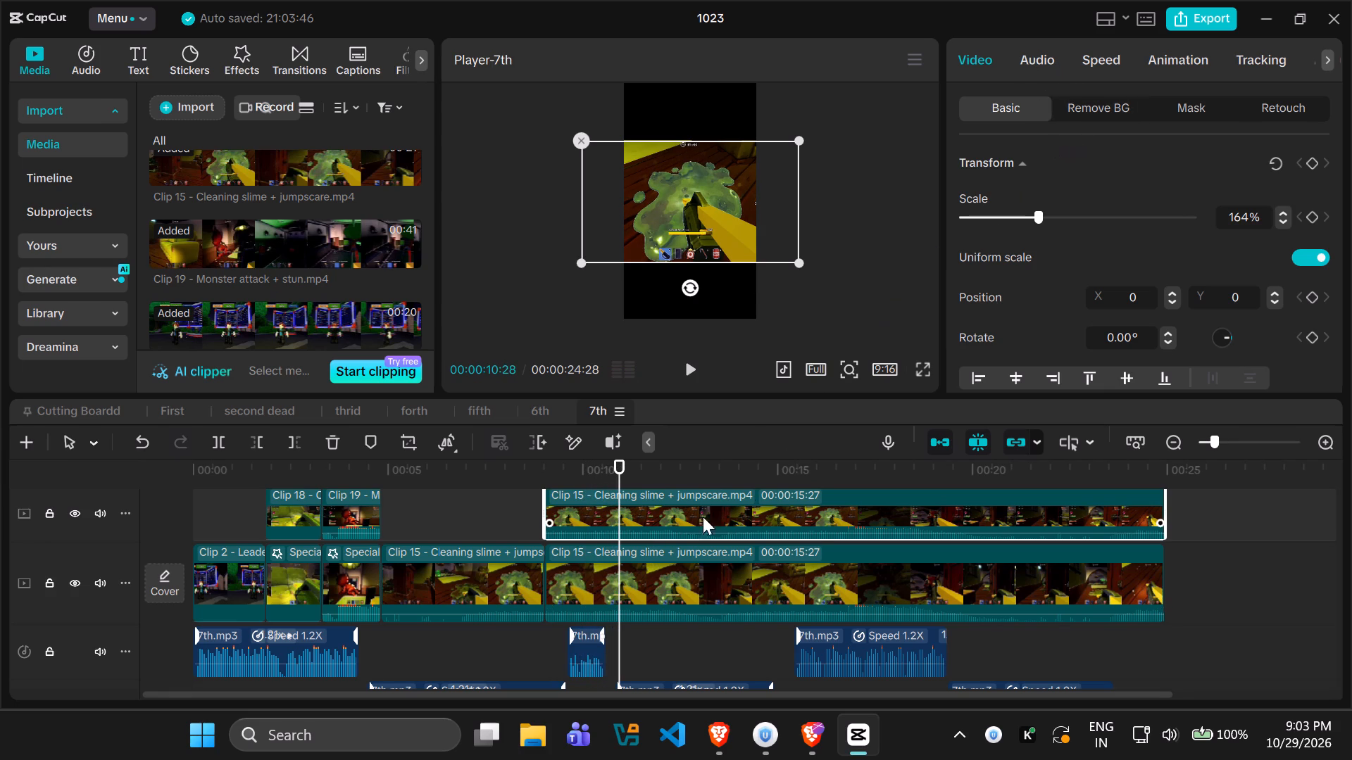
left_click(689, 558, "ctrl")
left_click(1038, 62)
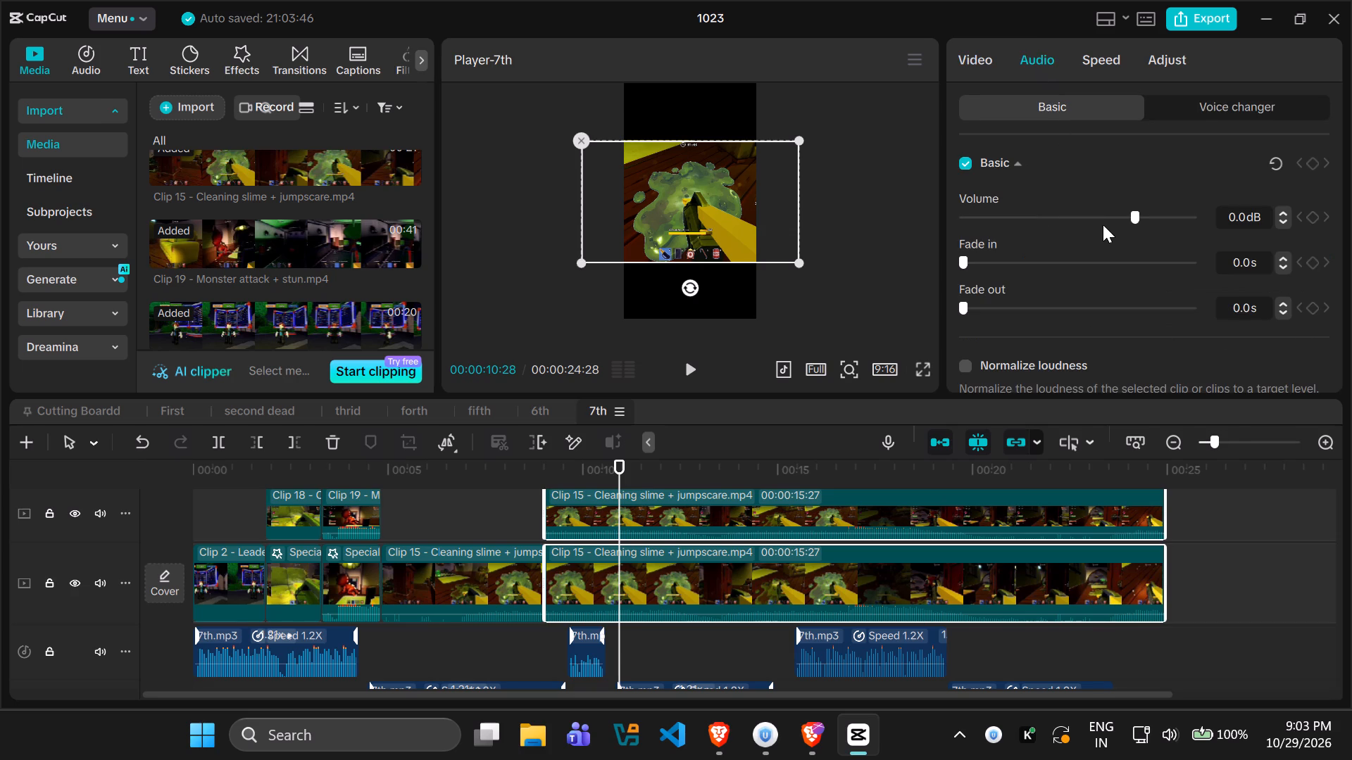
left_click_drag(1107, 226, 815, 234)
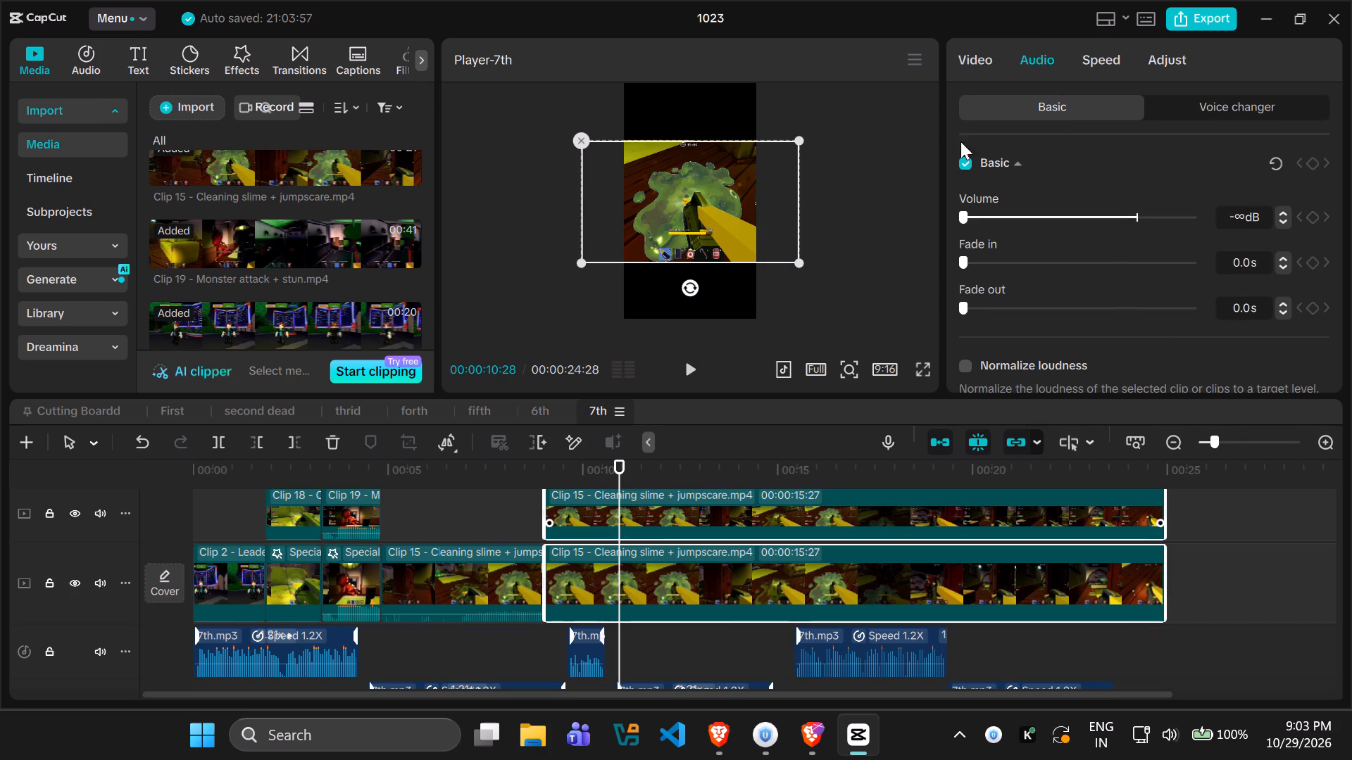
Play on to 00:00:12:15, go back to 00:00:12:04, and scale the main-track second piece of Clip 15 to 318%.
left_click(972, 60)
key("space")
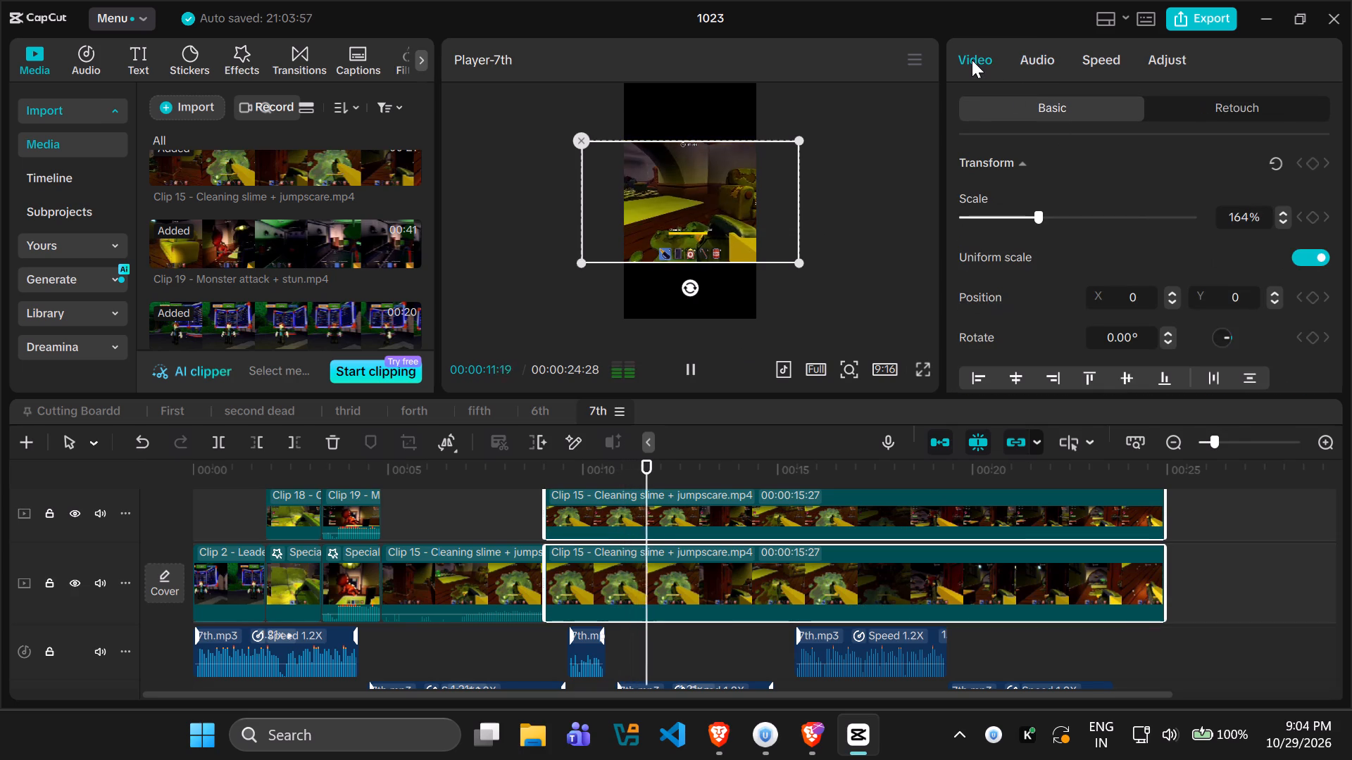
key("space")
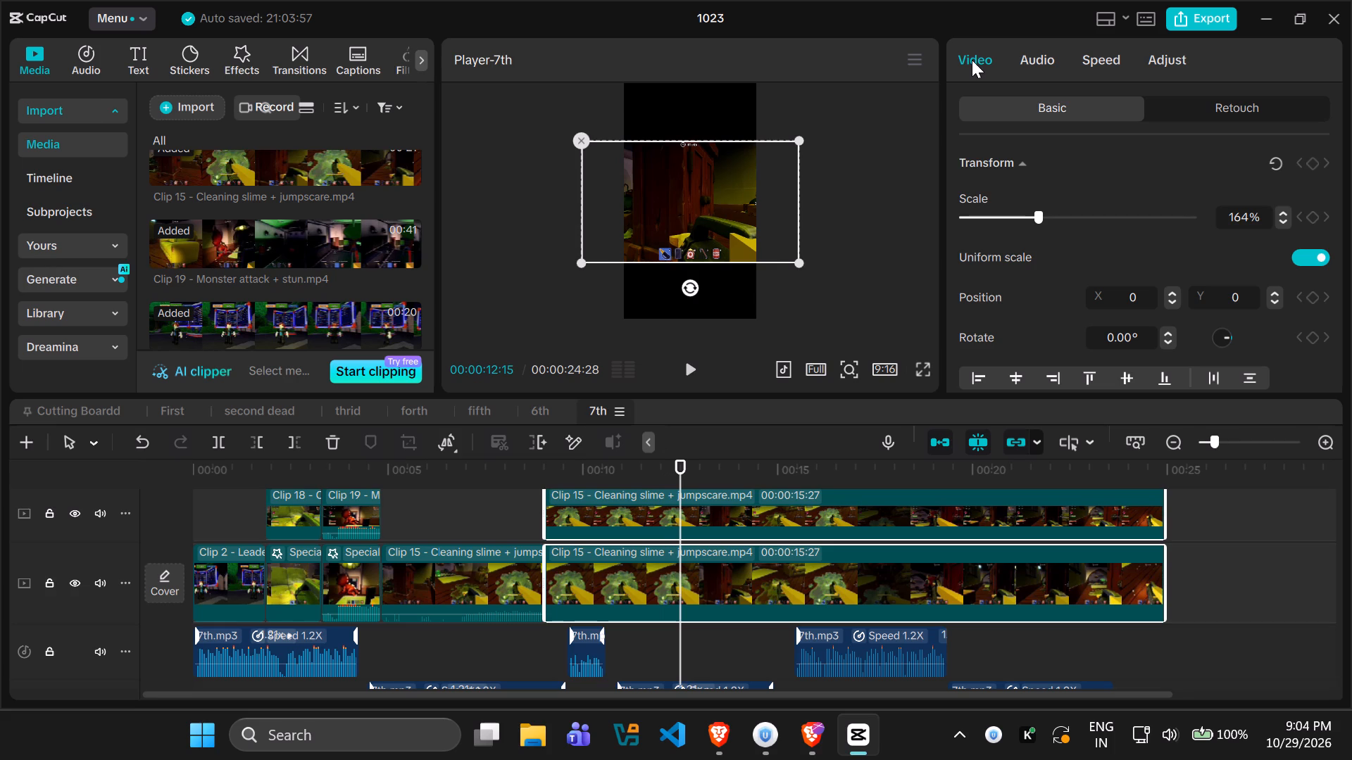
left_click_drag(683, 464, 666, 464)
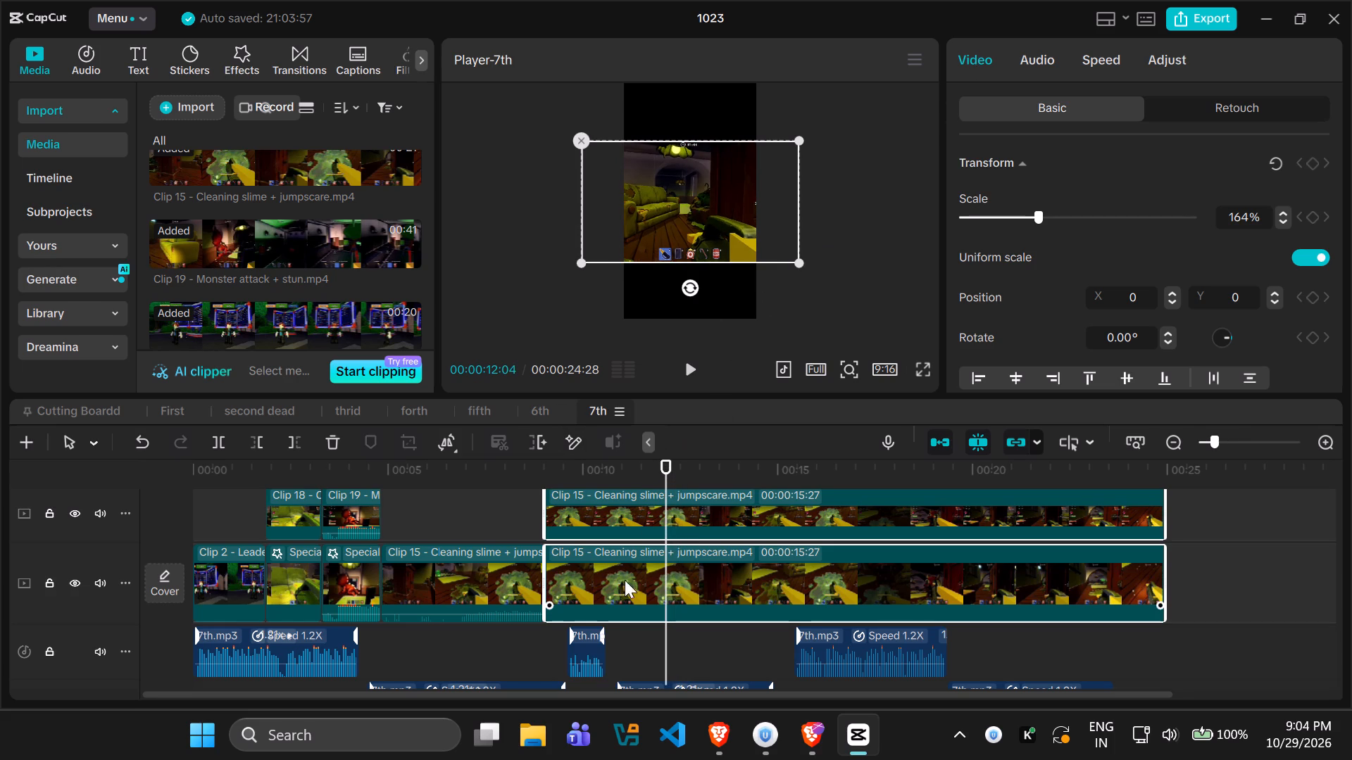
left_click(624, 583)
left_click_drag(791, 260, 879, 431)
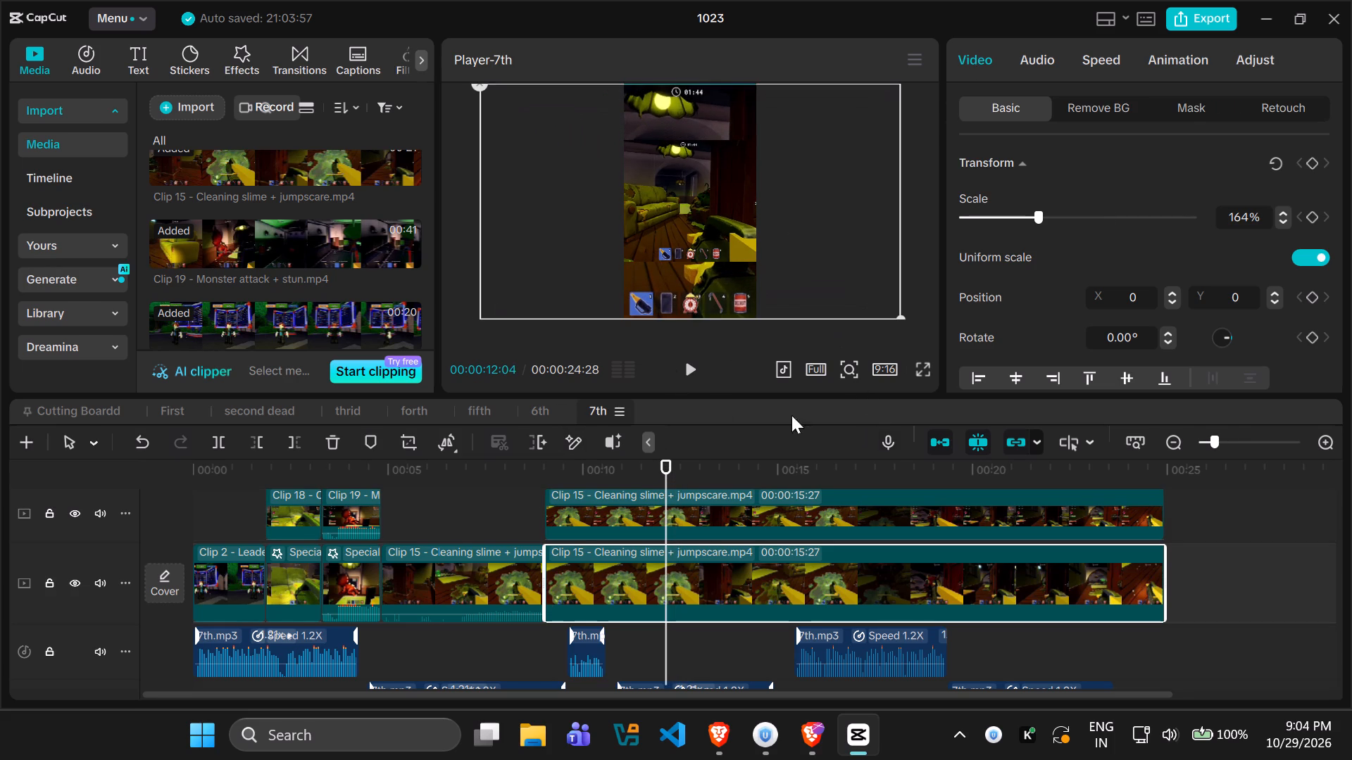
Apply the favourite Blur video effect to the main-track second piece of Clip 15.
left_click(246, 58)
left_click(77, 117)
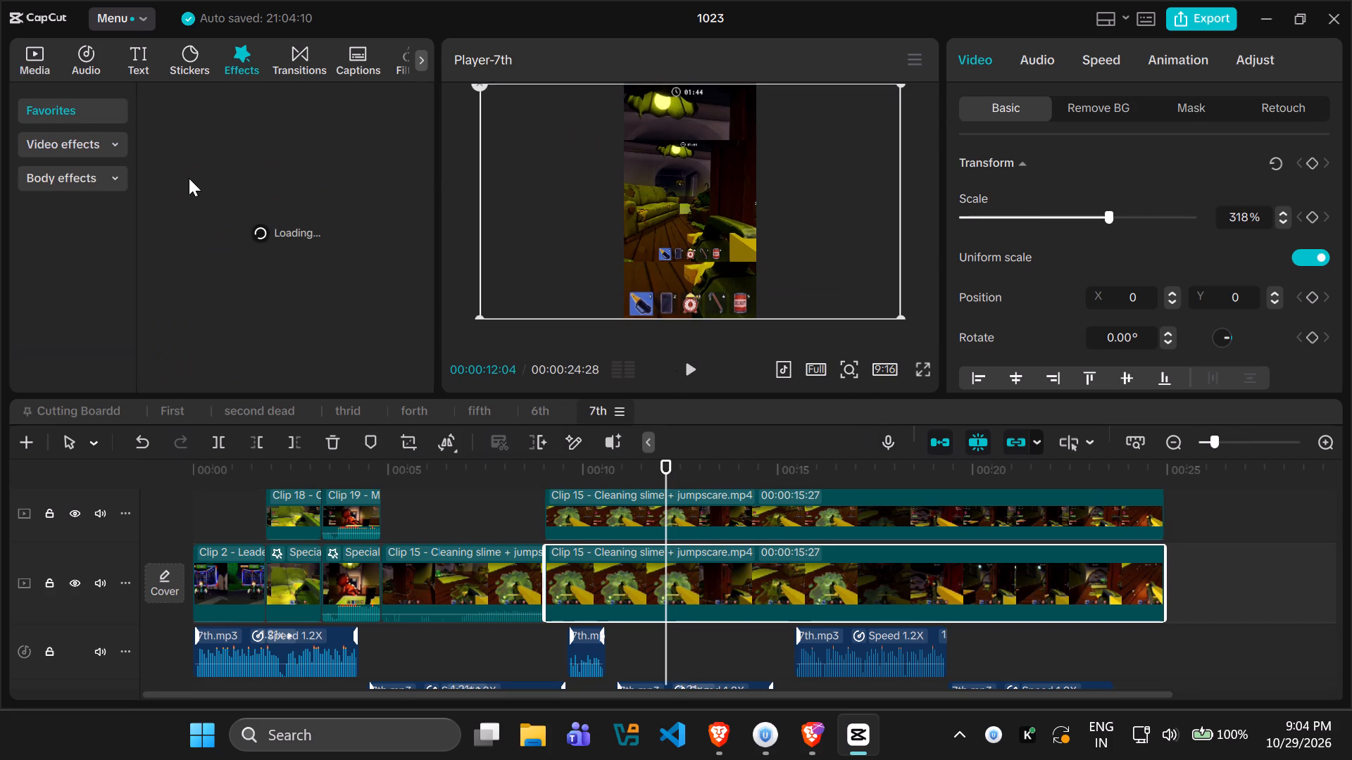
left_click(67, 149)
left_click(46, 113)
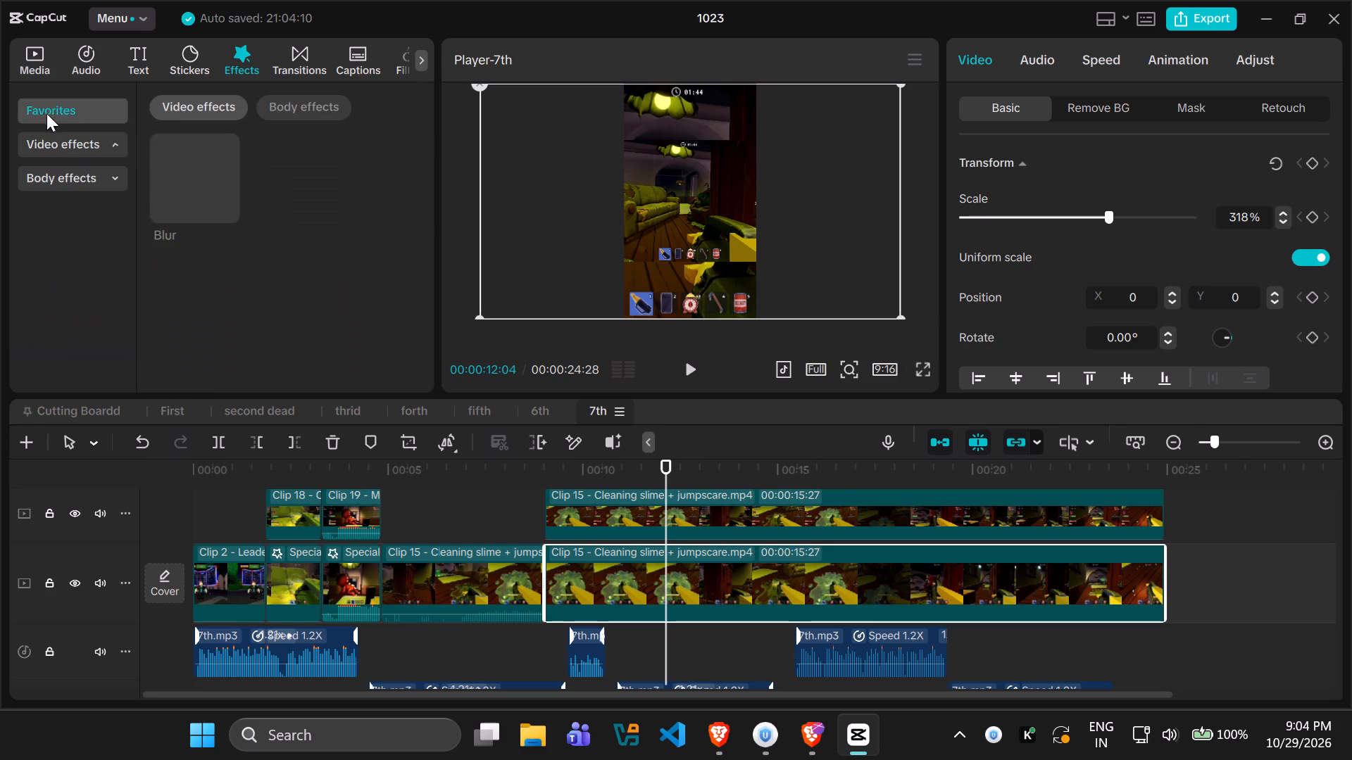
left_click_drag(172, 169, 590, 571)
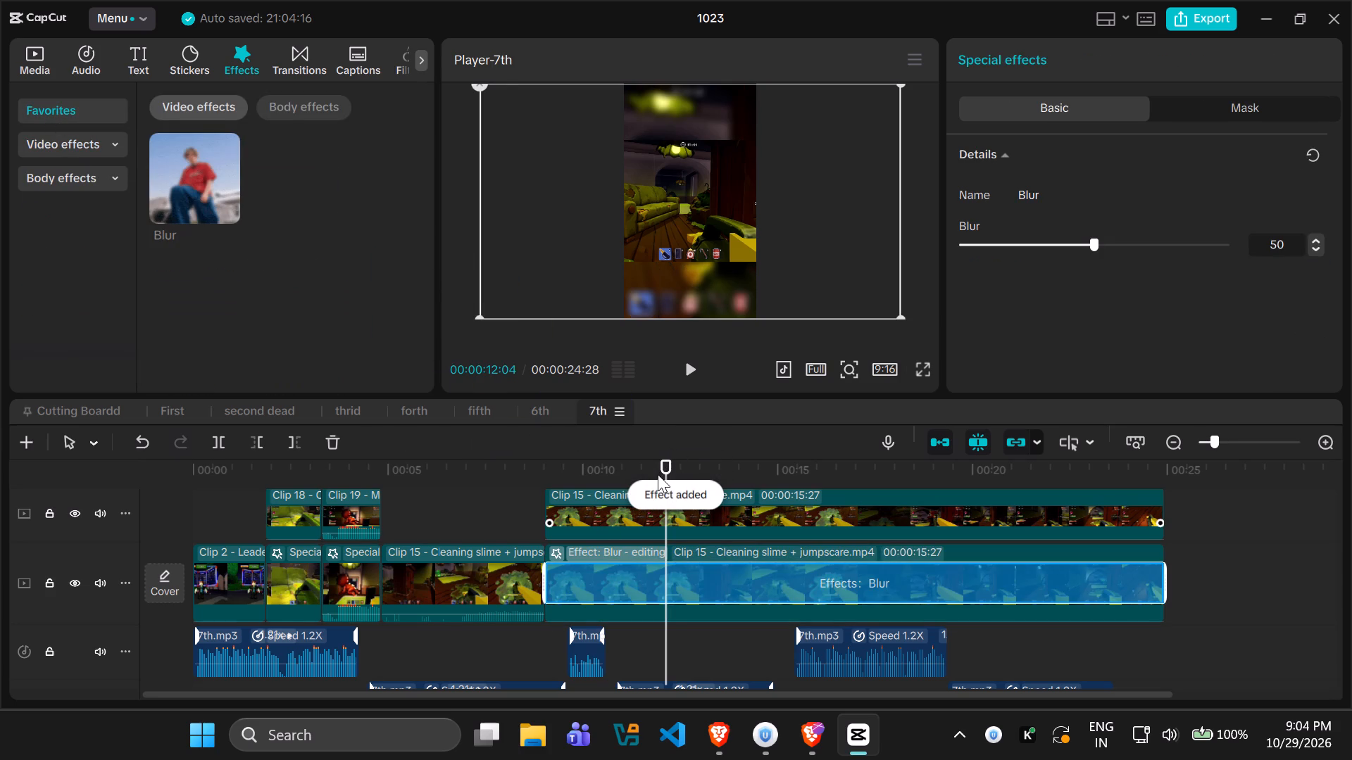
Trim both stacked second pieces of Clip 15 at 00:00:11:27, removing everything after that point.
left_click_drag(668, 460, 657, 460)
left_click(611, 512)
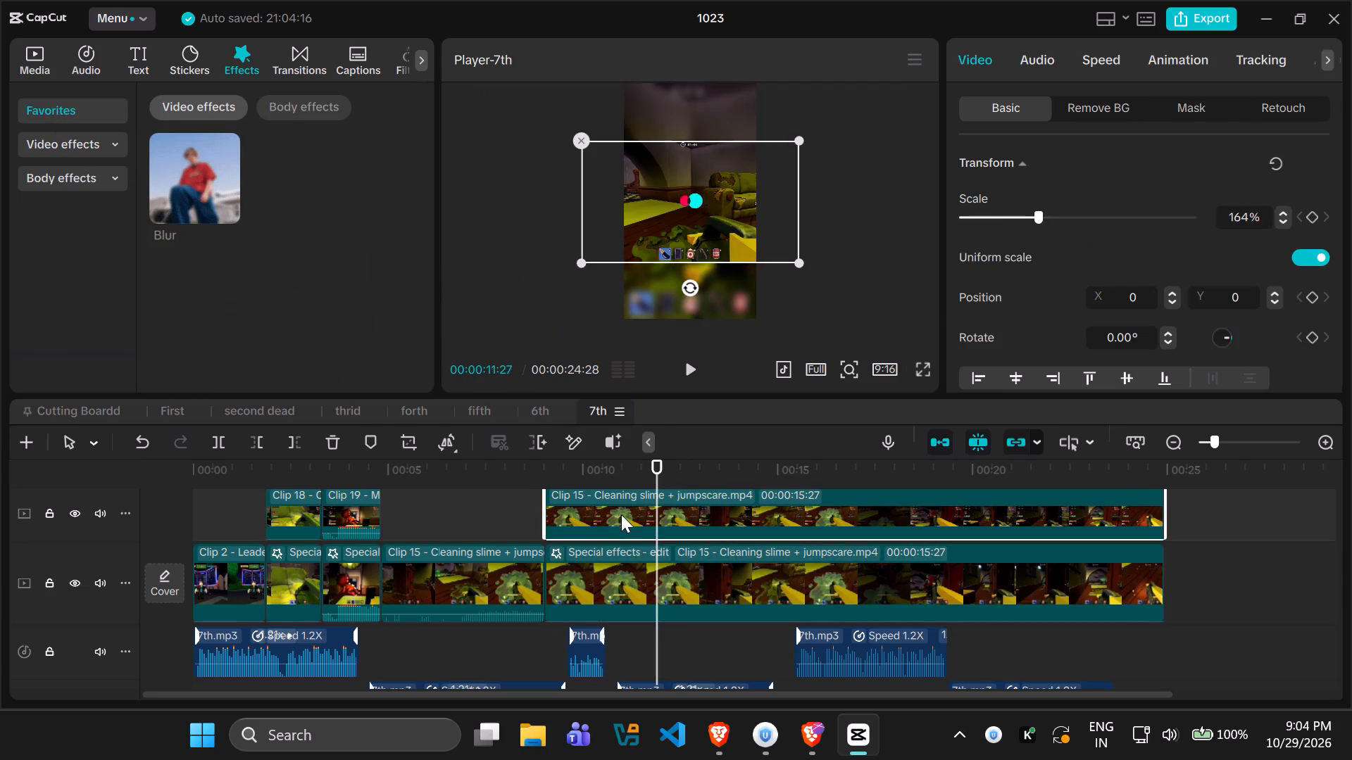
left_click(624, 571, "ctrl")
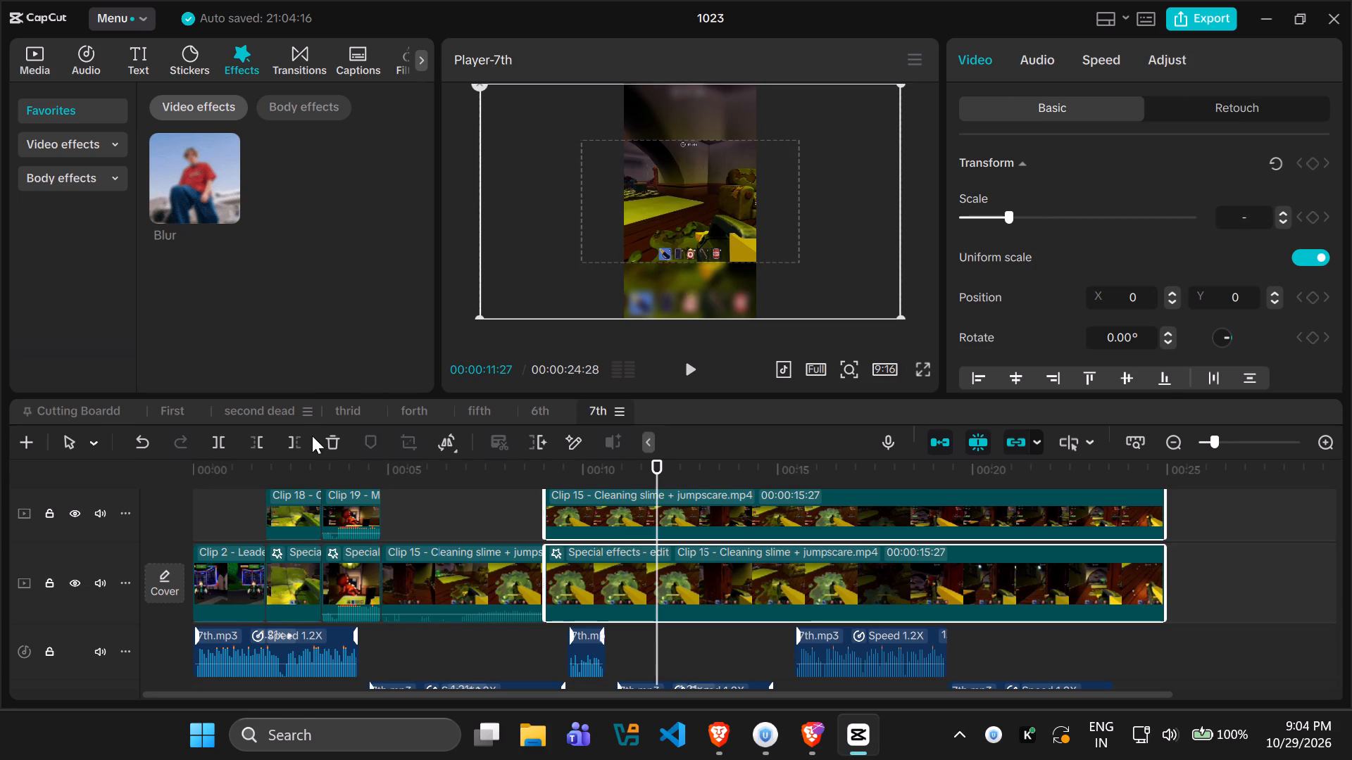
left_click(294, 438)
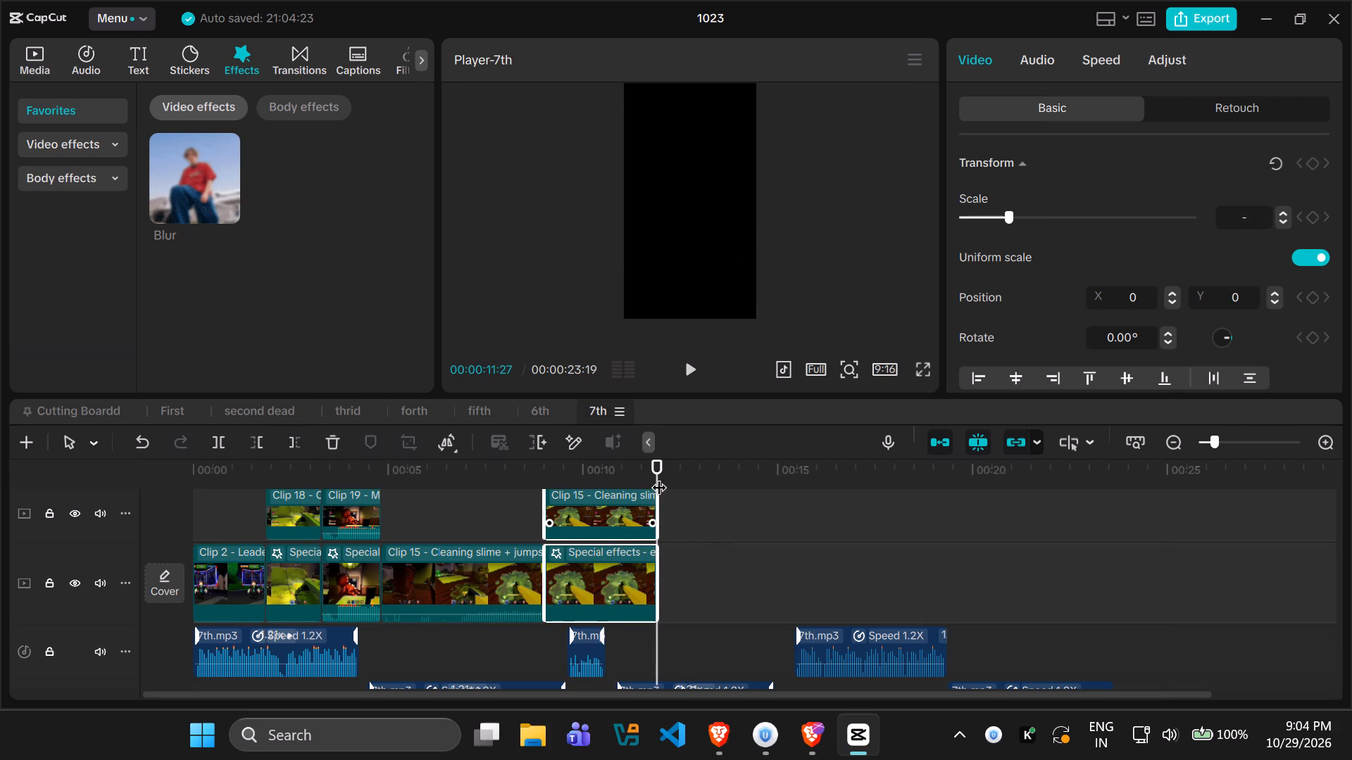
Review the Clip 19 section by playing it back from 00:00:03:09 to 00:00:04:25.
left_click_drag(658, 462, 368, 469)
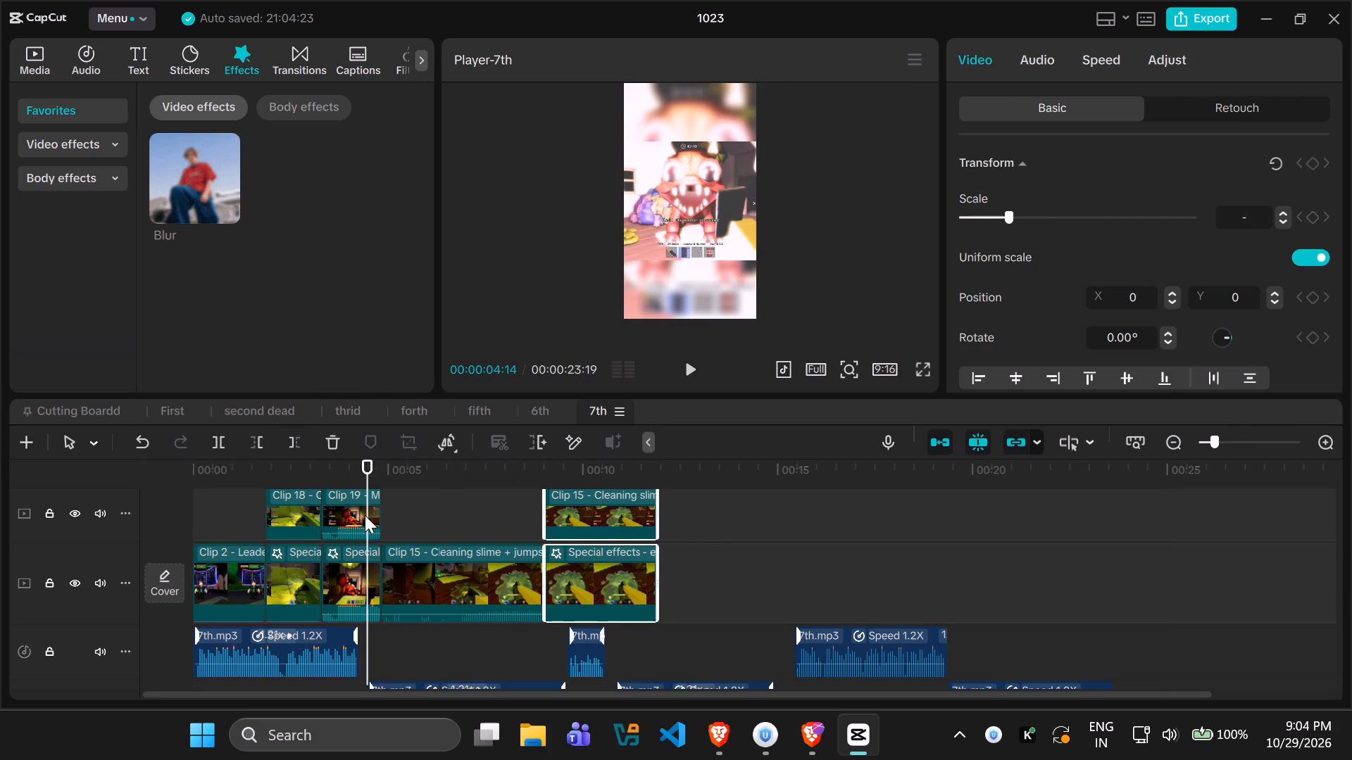
left_click(351, 571)
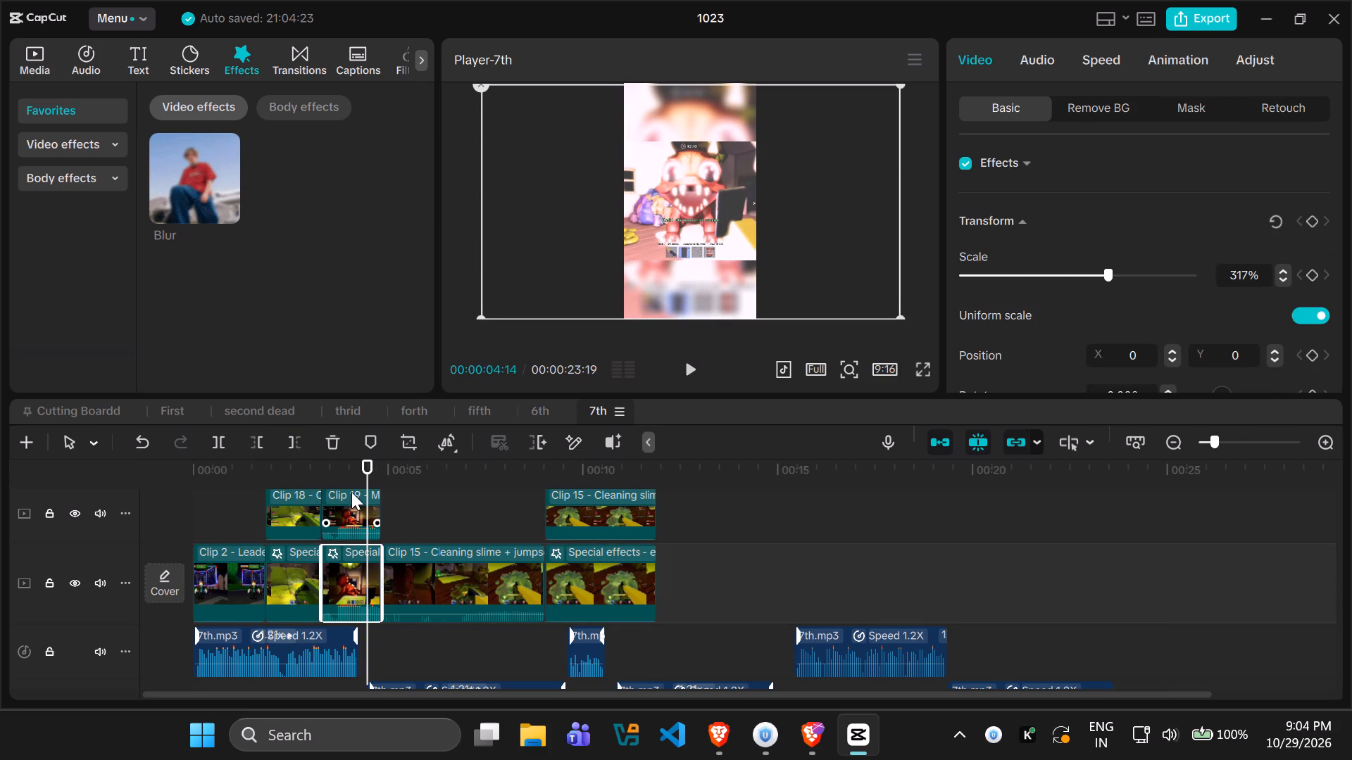
key("space")
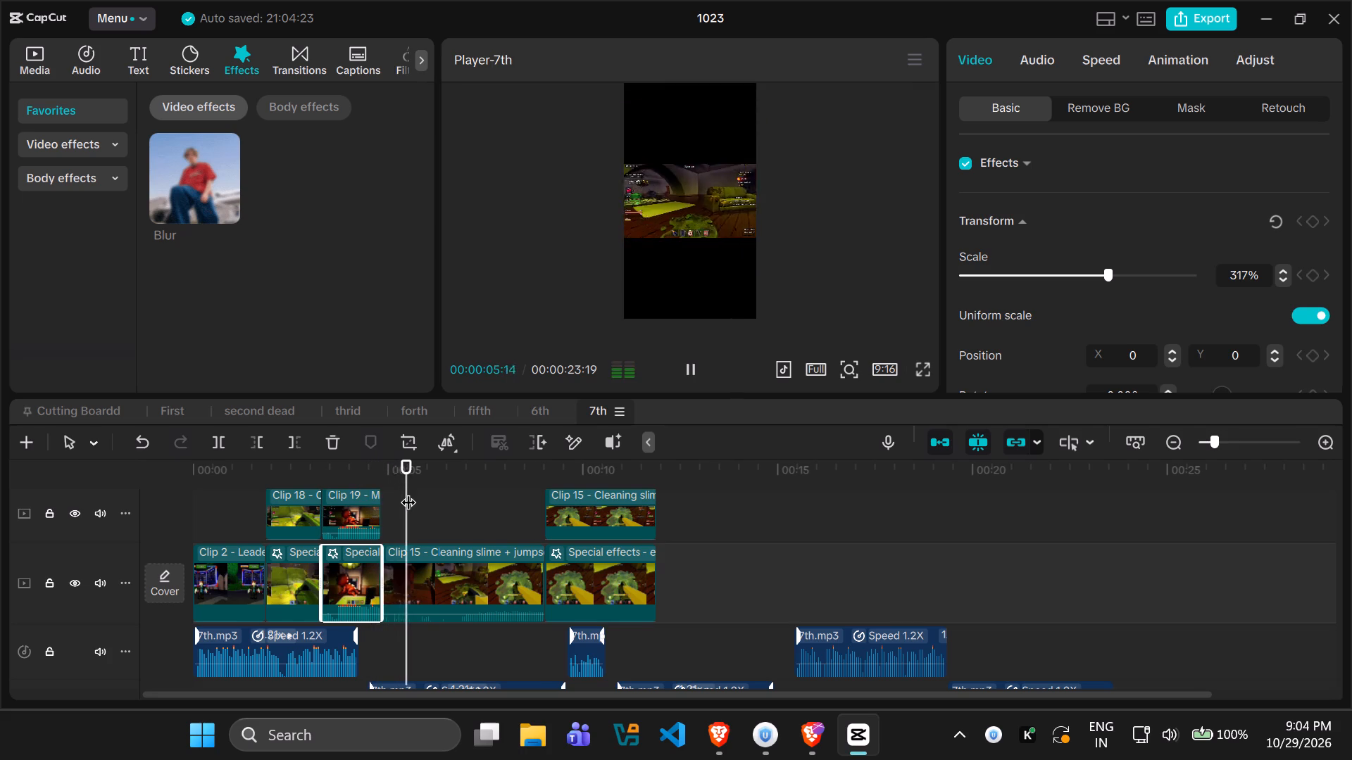
left_click_drag(408, 491, 325, 492)
key("space")
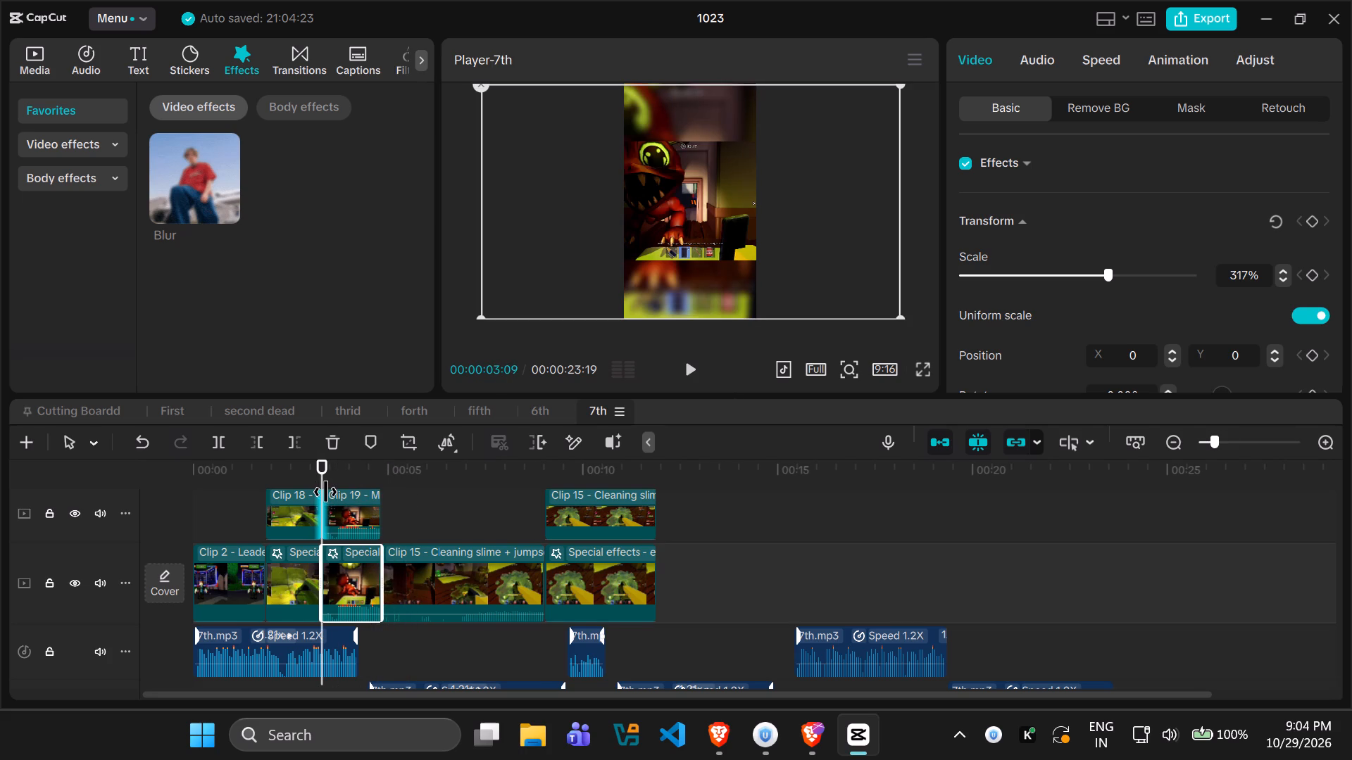
left_click(688, 374)
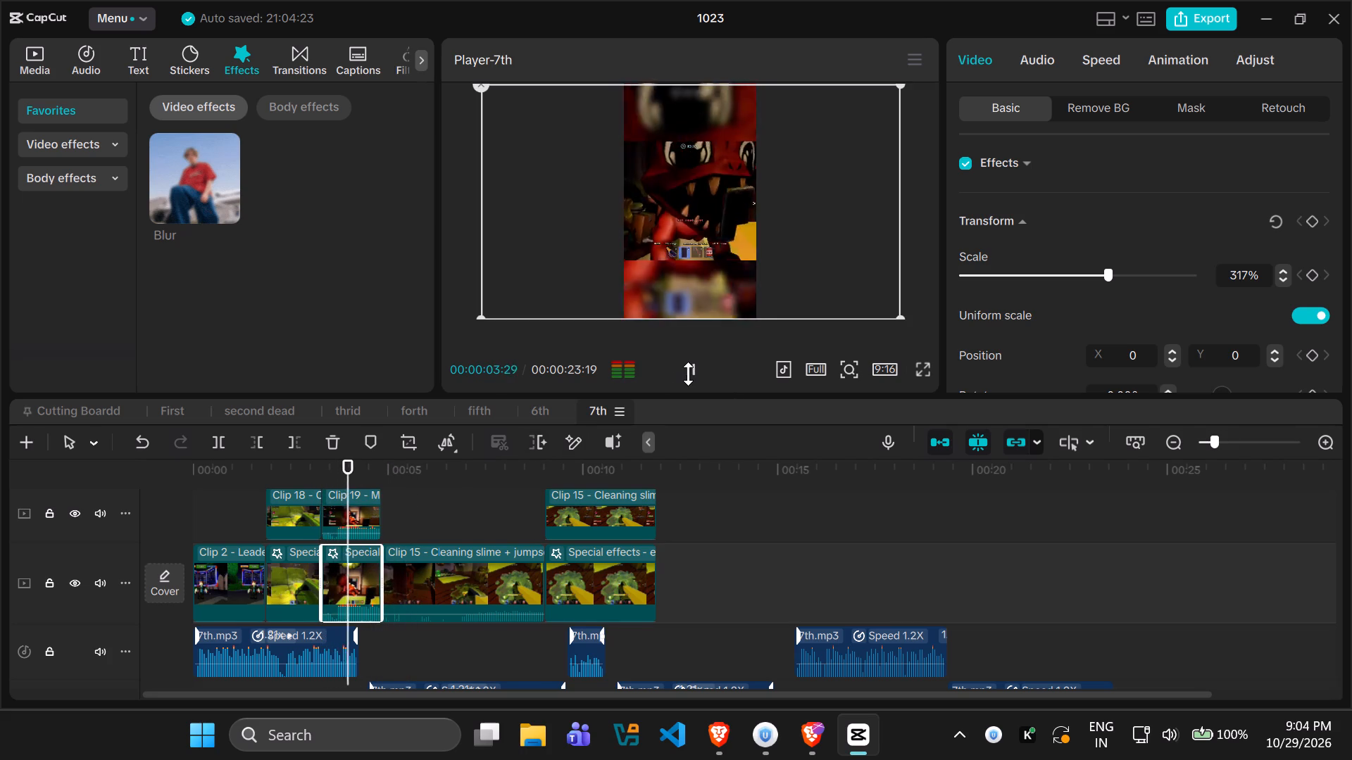
left_click(688, 374)
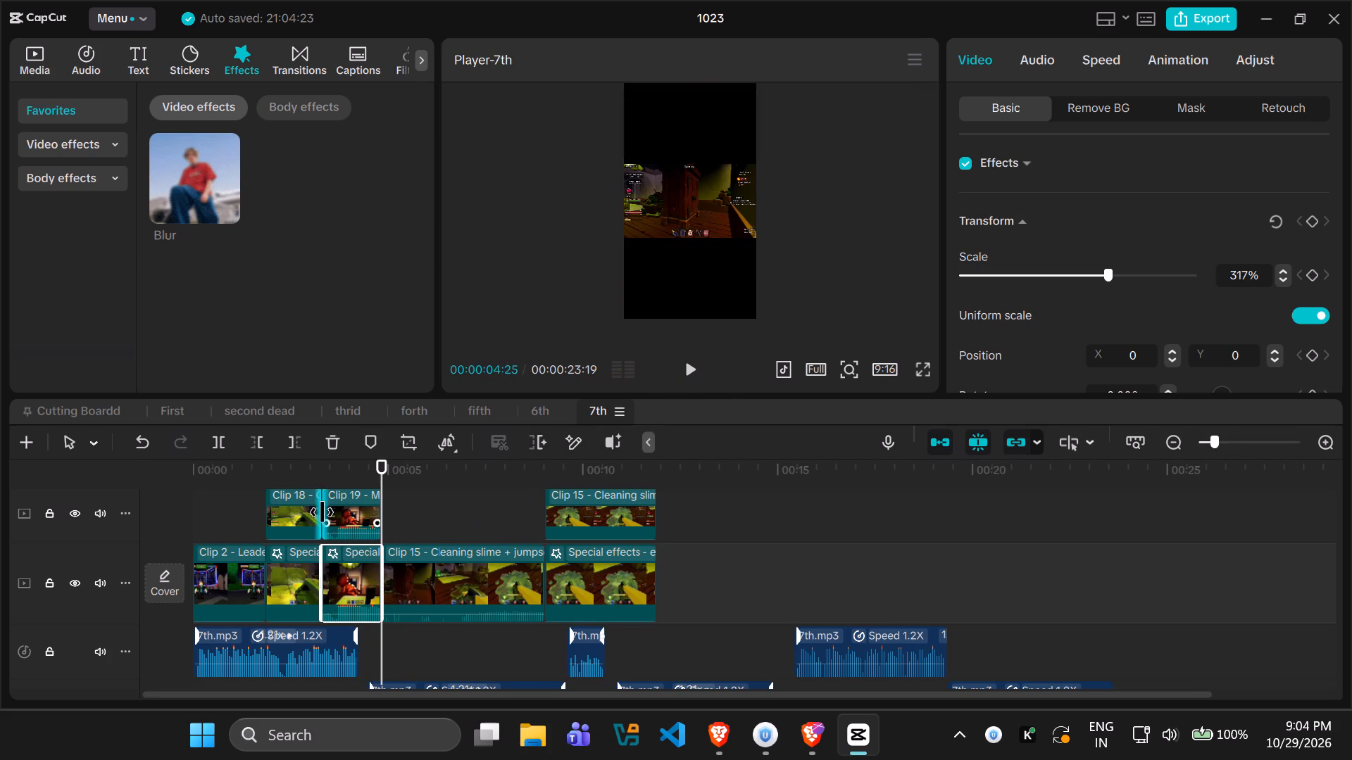
Cut both stacked Clip 19 pieces and move the upper Clip 15 piece earlier, directly above its blurred copy.
left_click(346, 517, "ctrl")
left_click(350, 577, "ctrl")
left_click(357, 586, "ctrl")
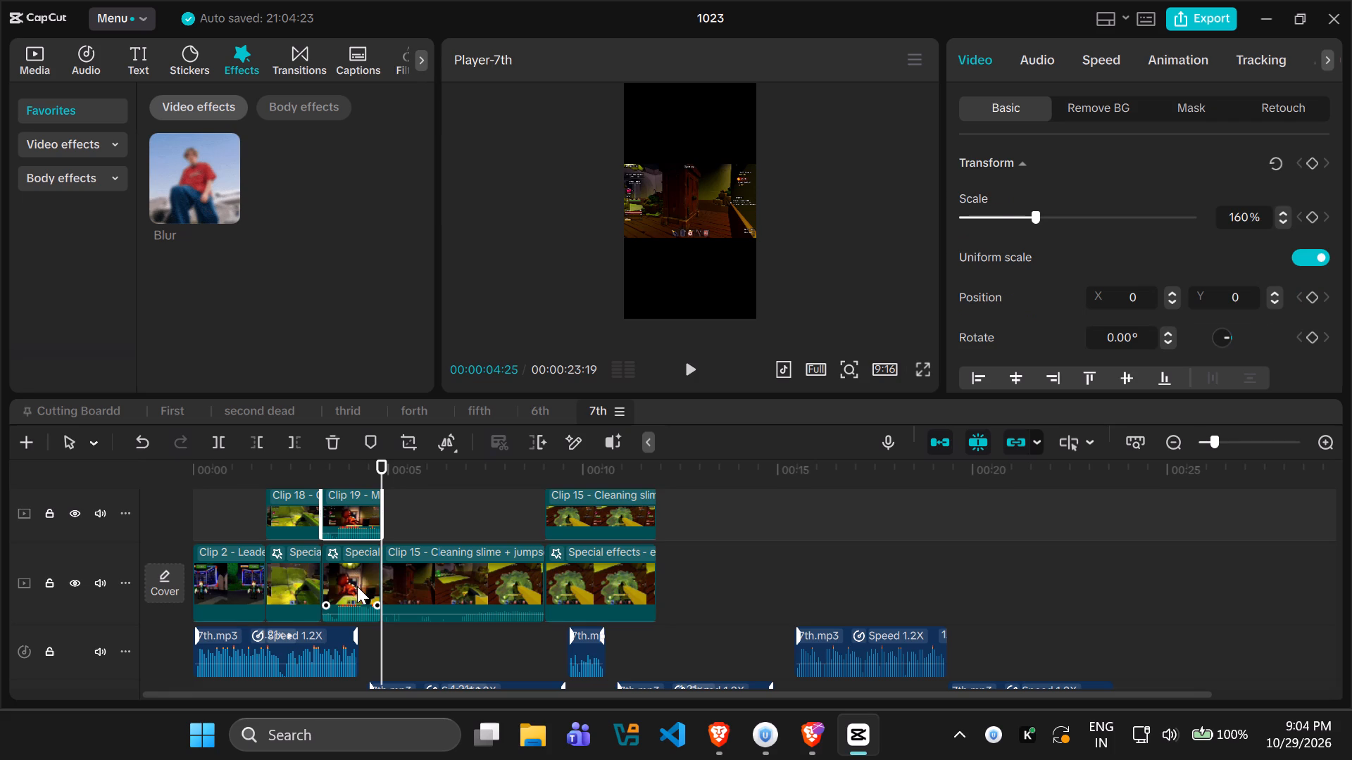
key("ctrl+c")
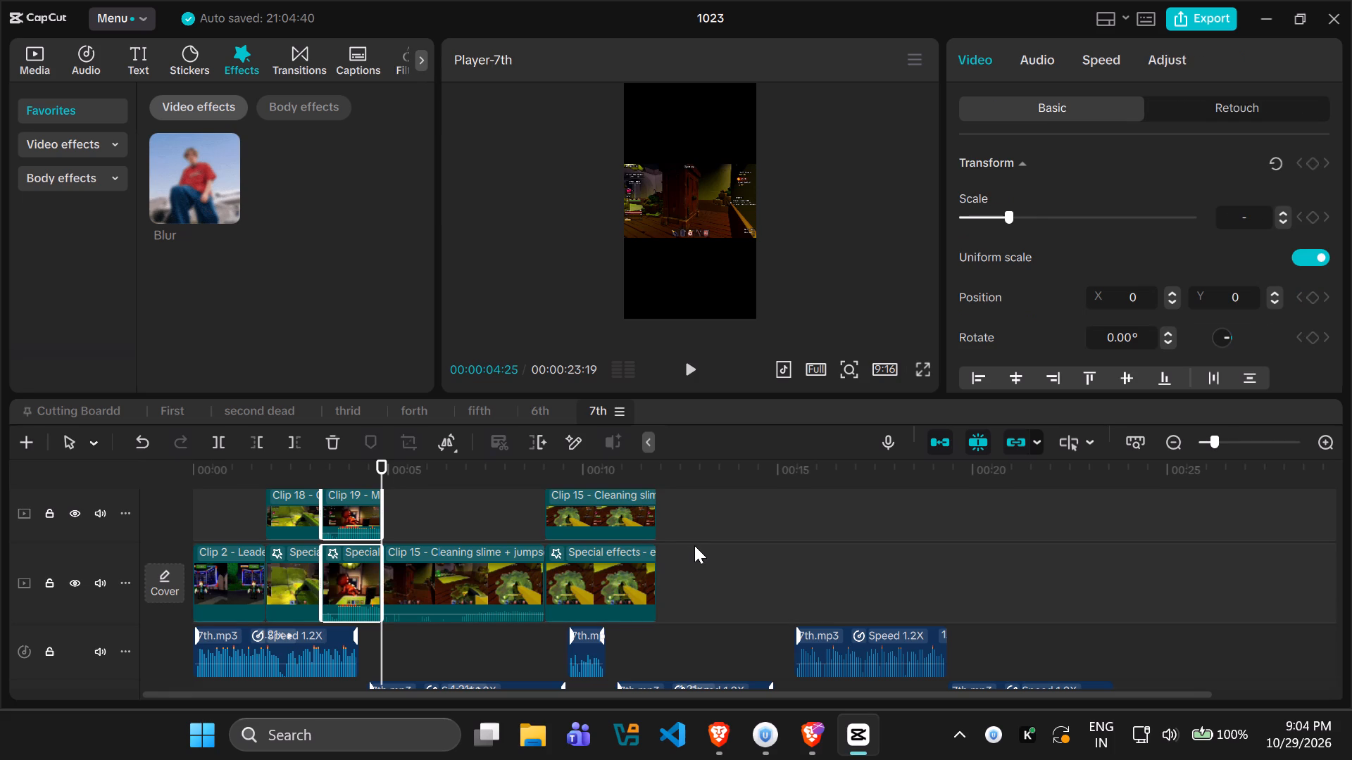
key("ctrl+x")
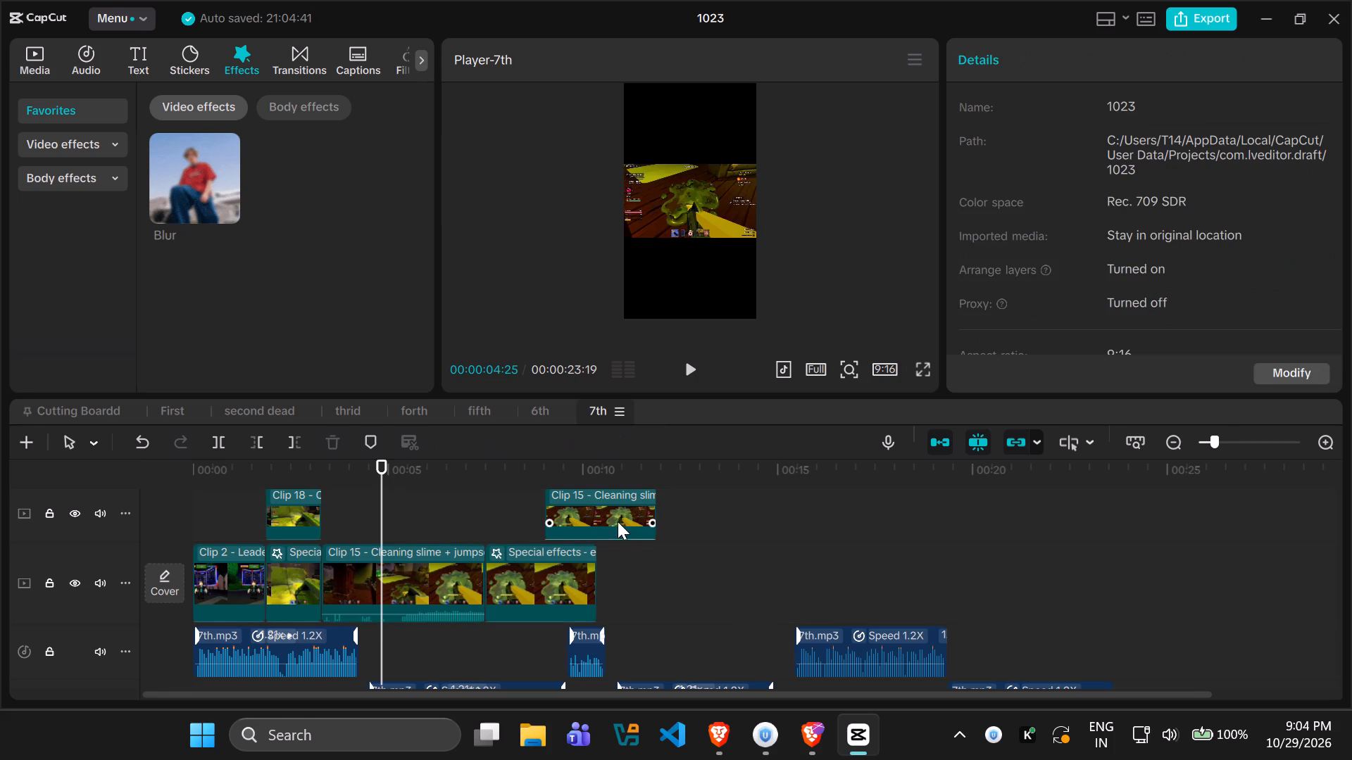
left_click_drag(606, 505, 544, 507)
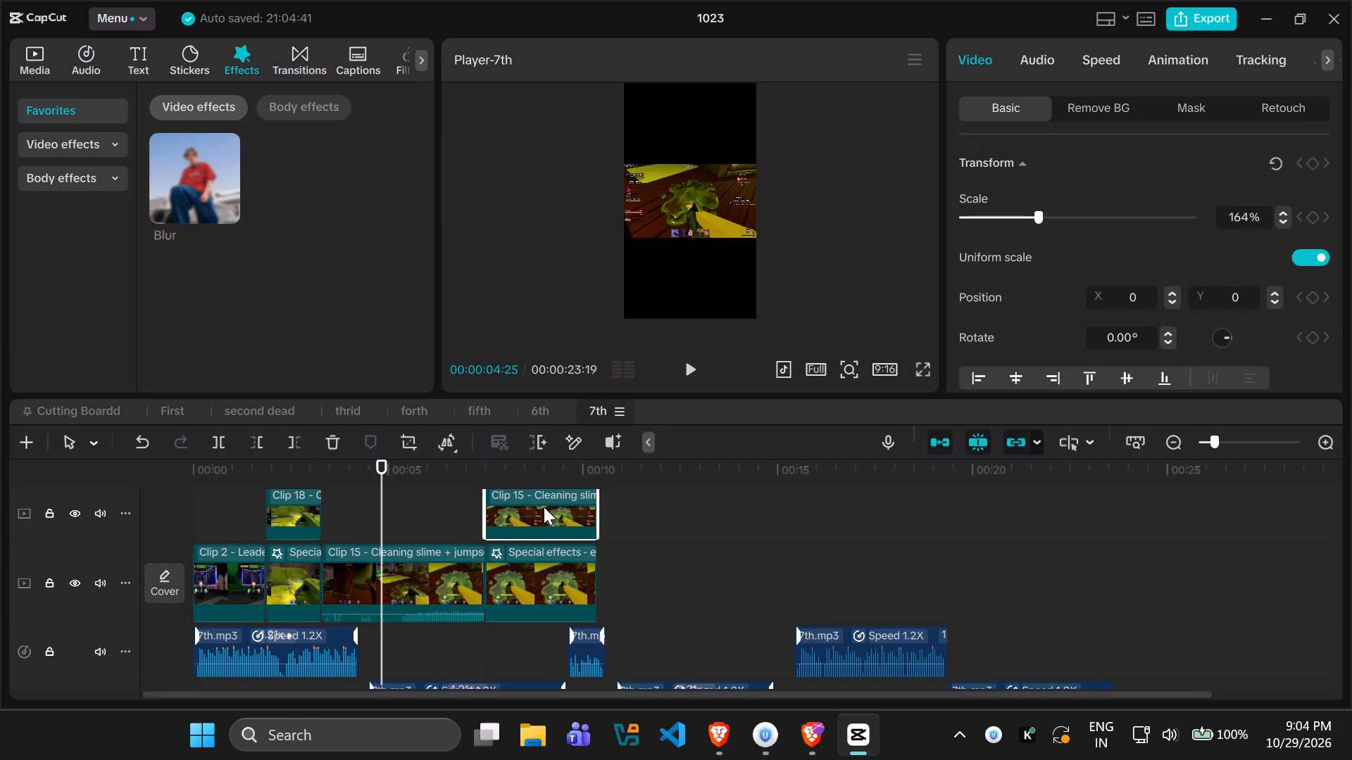
Paste the stacked Clip 19 pair at 00:00:10:11, with its blurred copy on the main track right after Clip 15.
left_click(608, 578)
left_click_drag(608, 583, 596, 583)
key("ctrl+v")
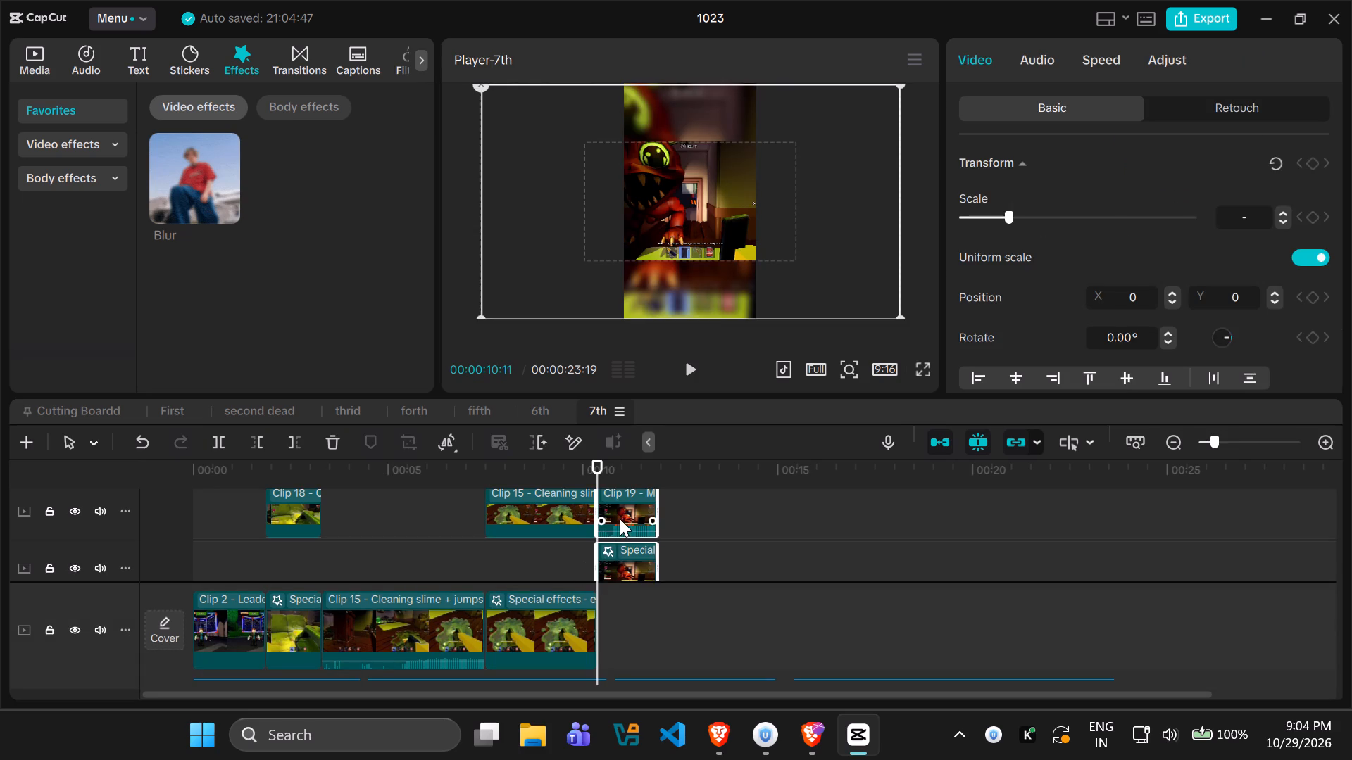
left_click_drag(620, 512, 634, 594)
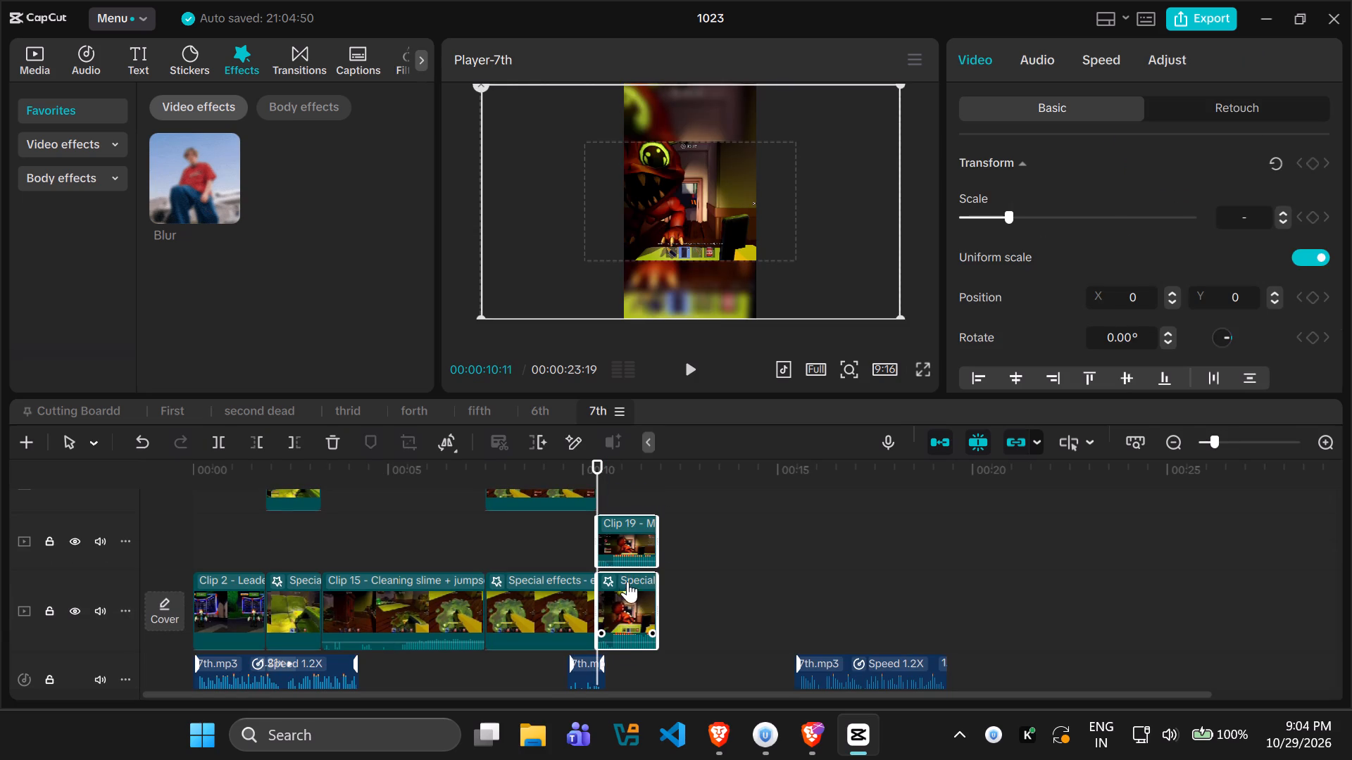
Move the upper Clip 15 and Clip 18 pieces down onto the overlay track that holds Clip 19.
left_click_drag(534, 493, 534, 544)
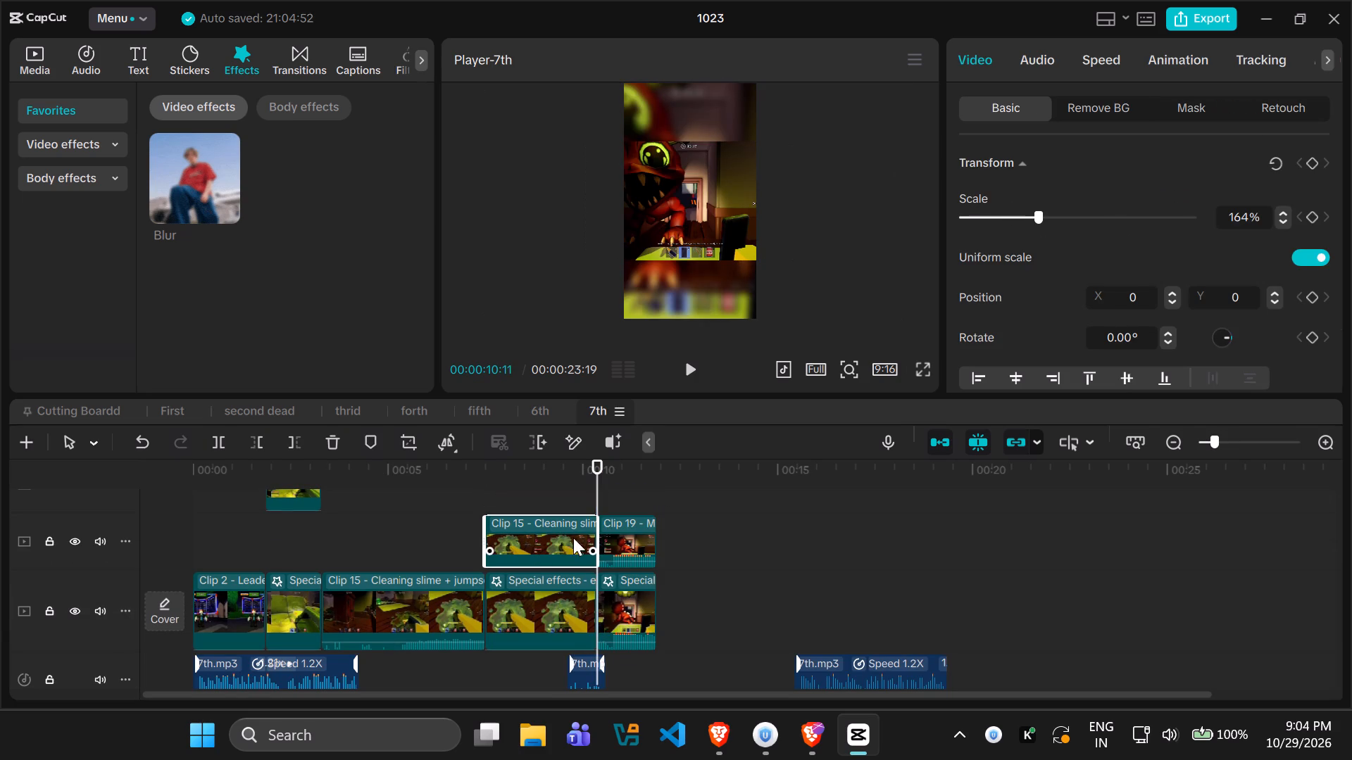
left_click_drag(308, 490, 307, 548)
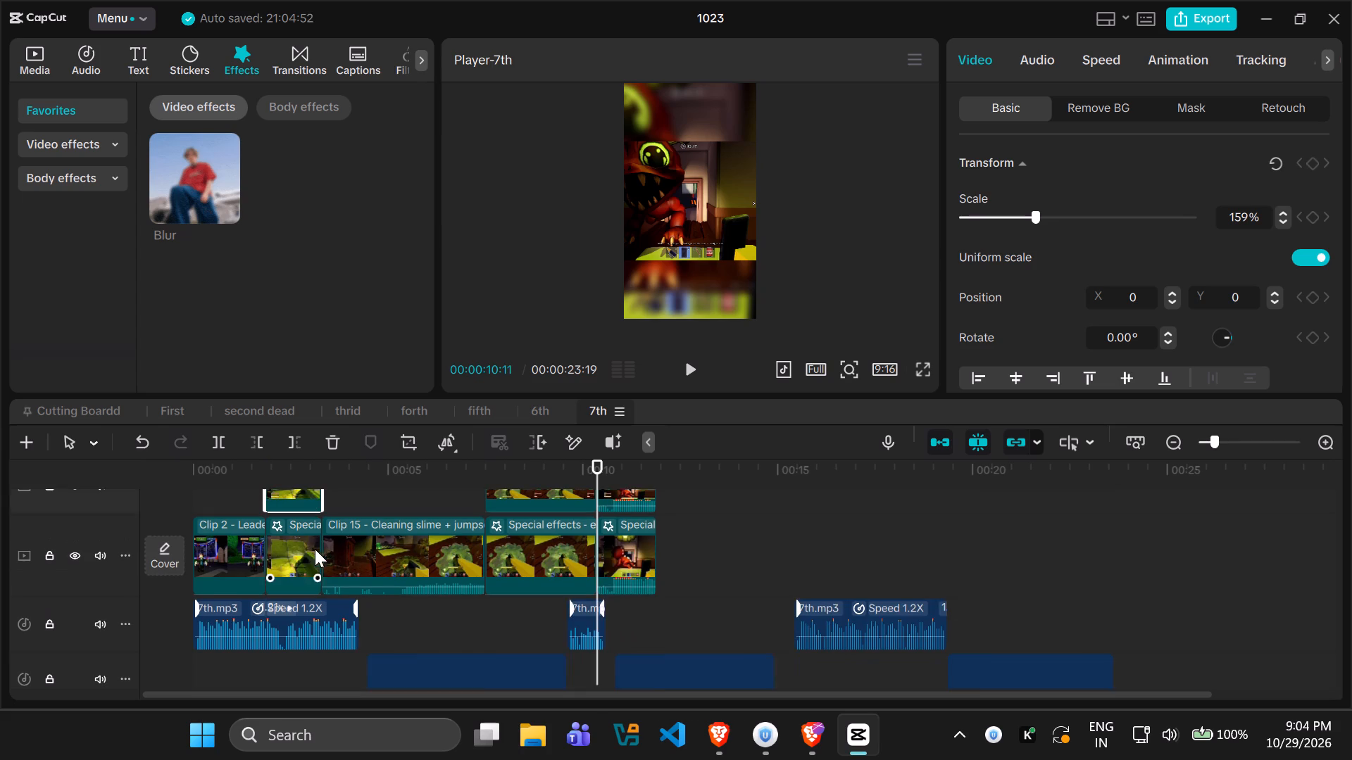
Play the edit from the start to 00:00:07:14 and delete the unscaled first piece of Clip 15 from the main track.
left_click_drag(596, 469, 61, 464)
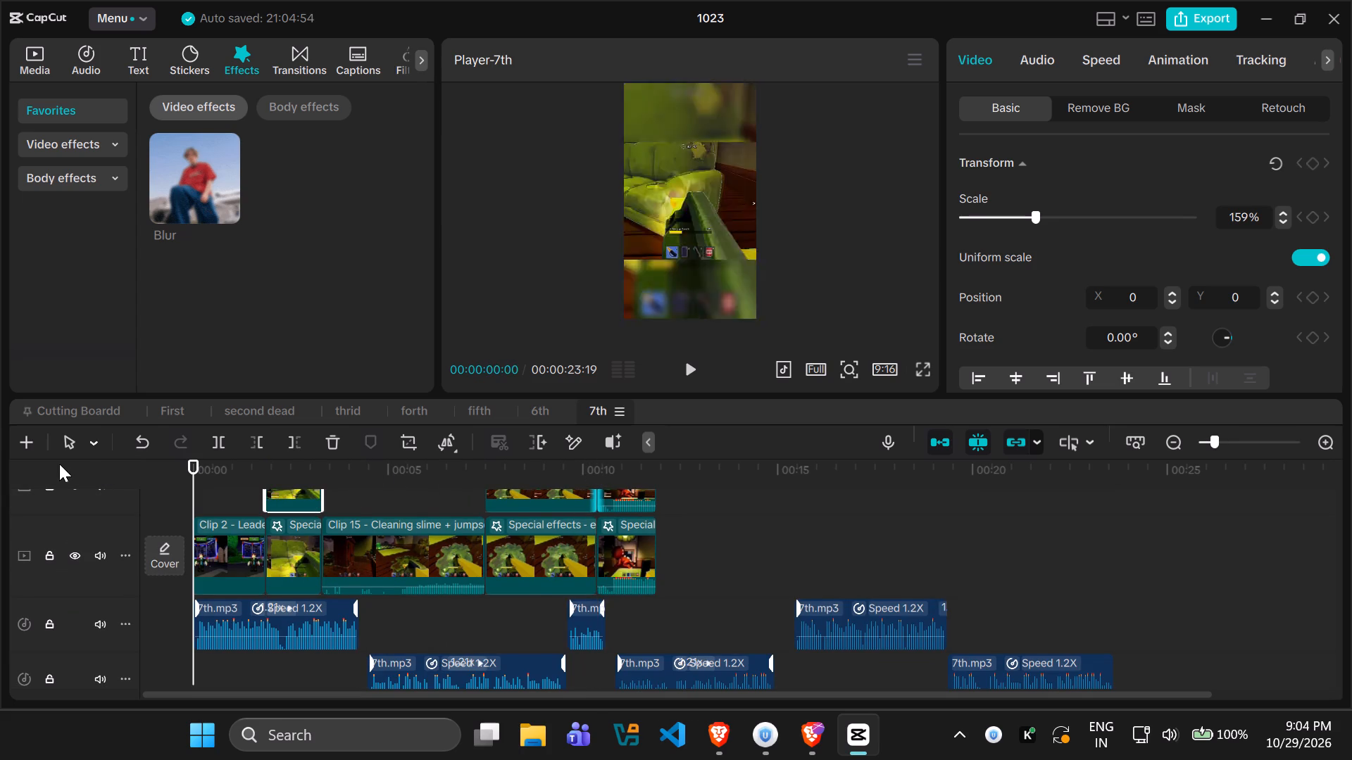
key("space")
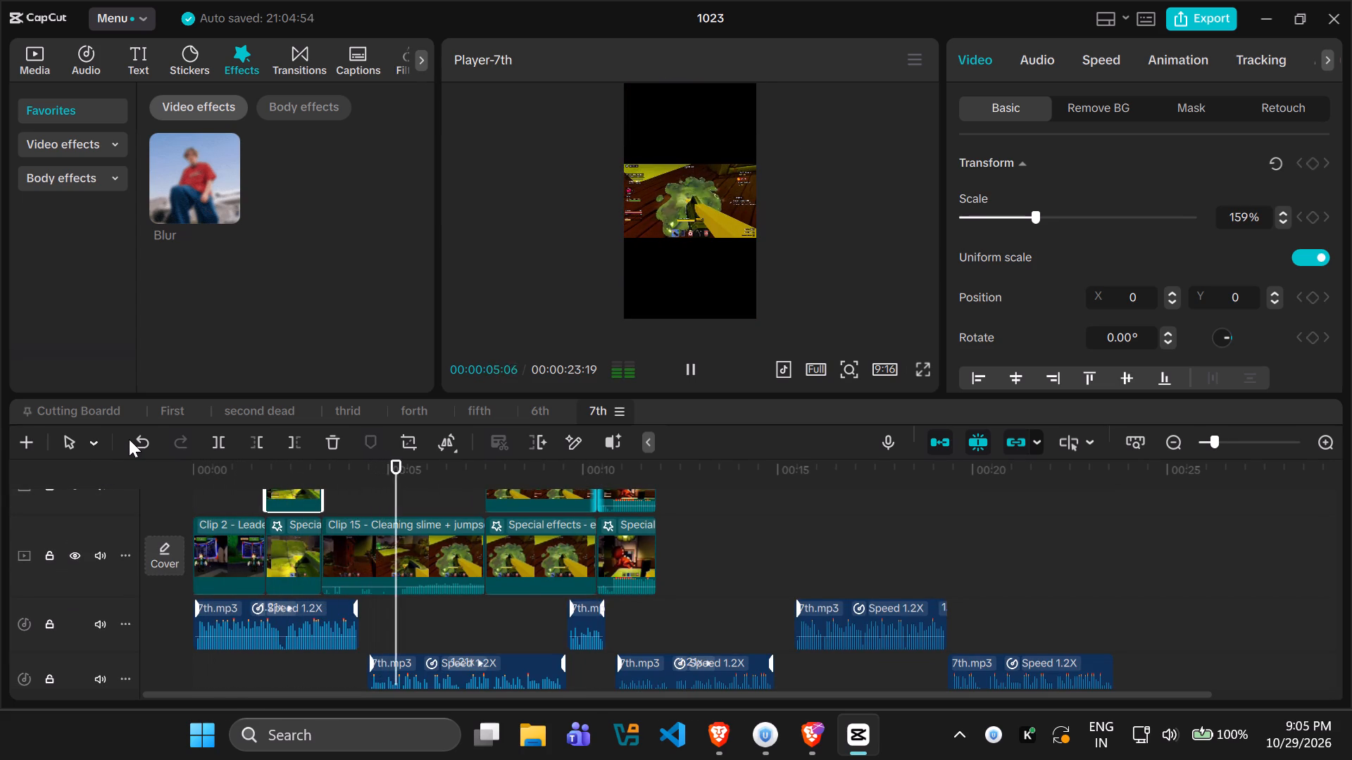
key("space")
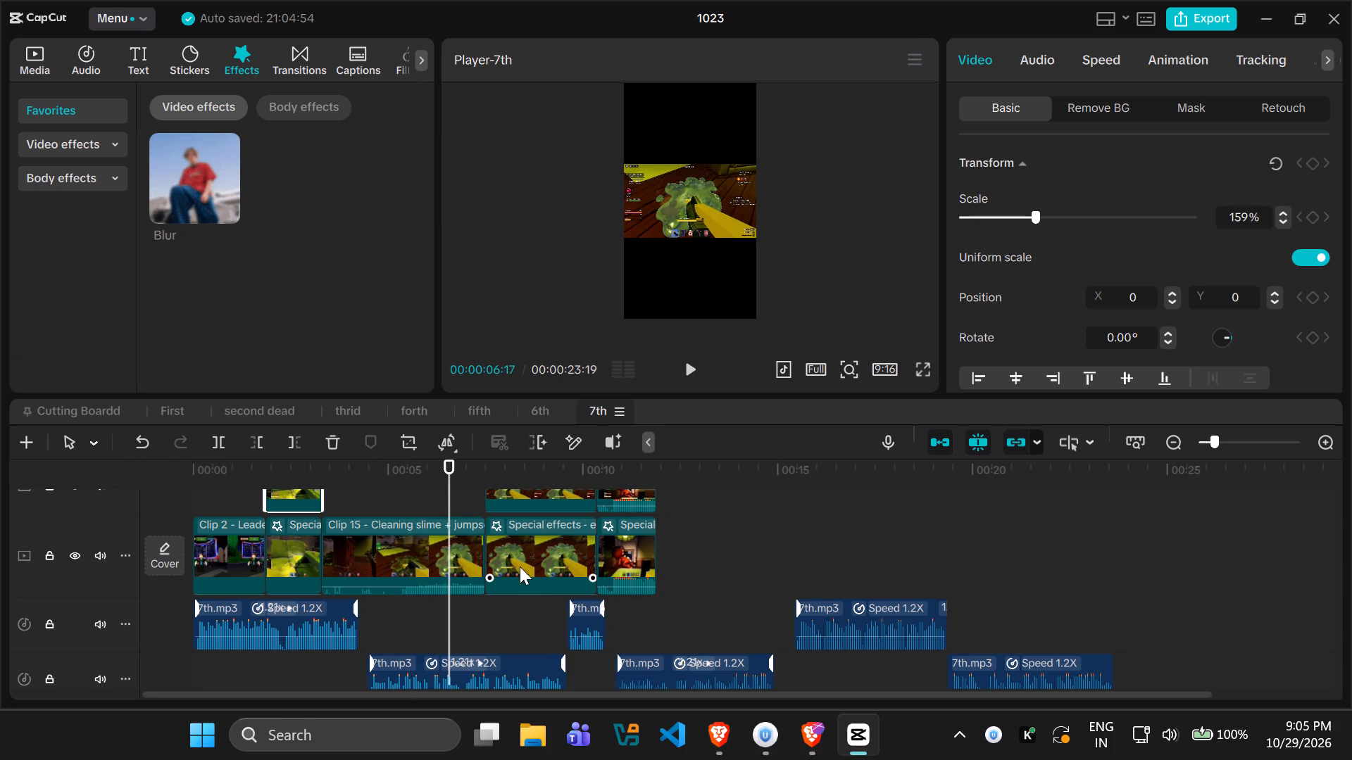
key("space")
key("space")
scroll(432, 597, "up", 1)
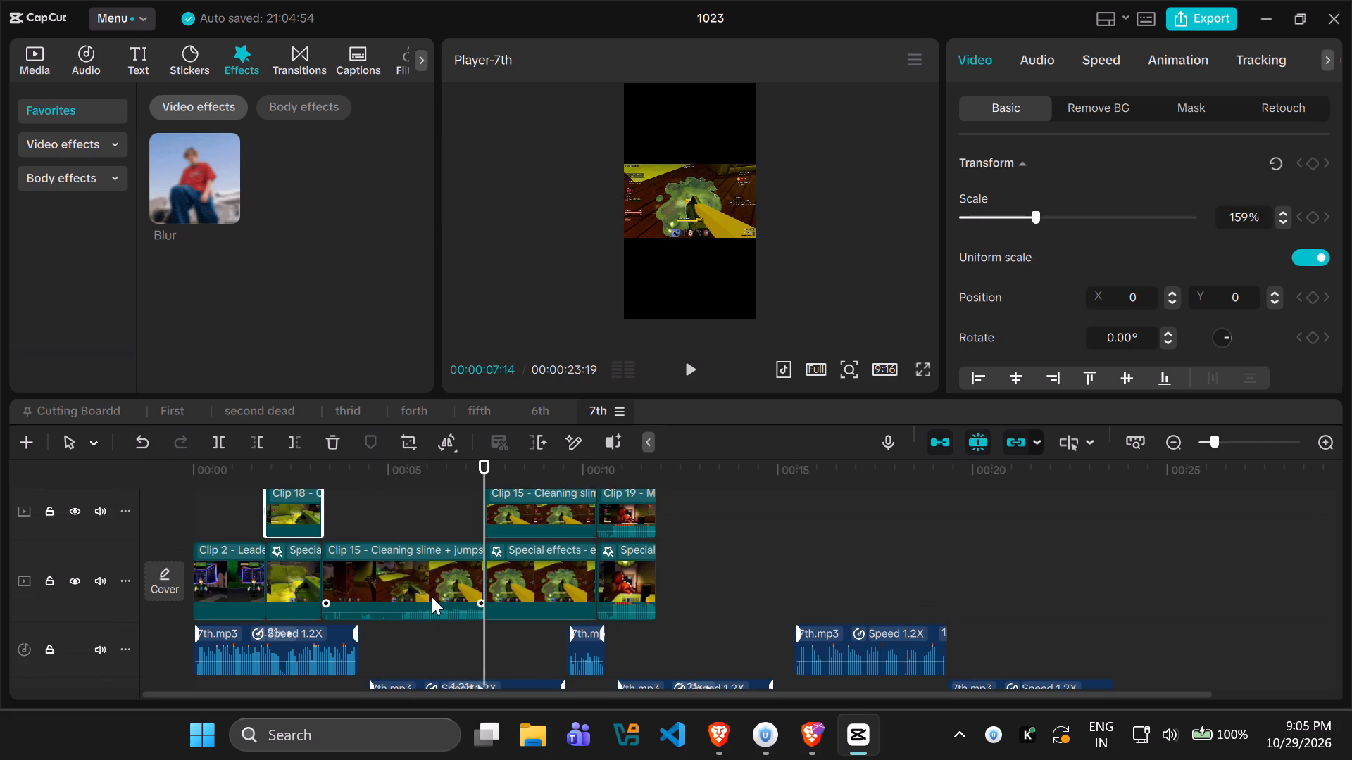
left_click(424, 587)
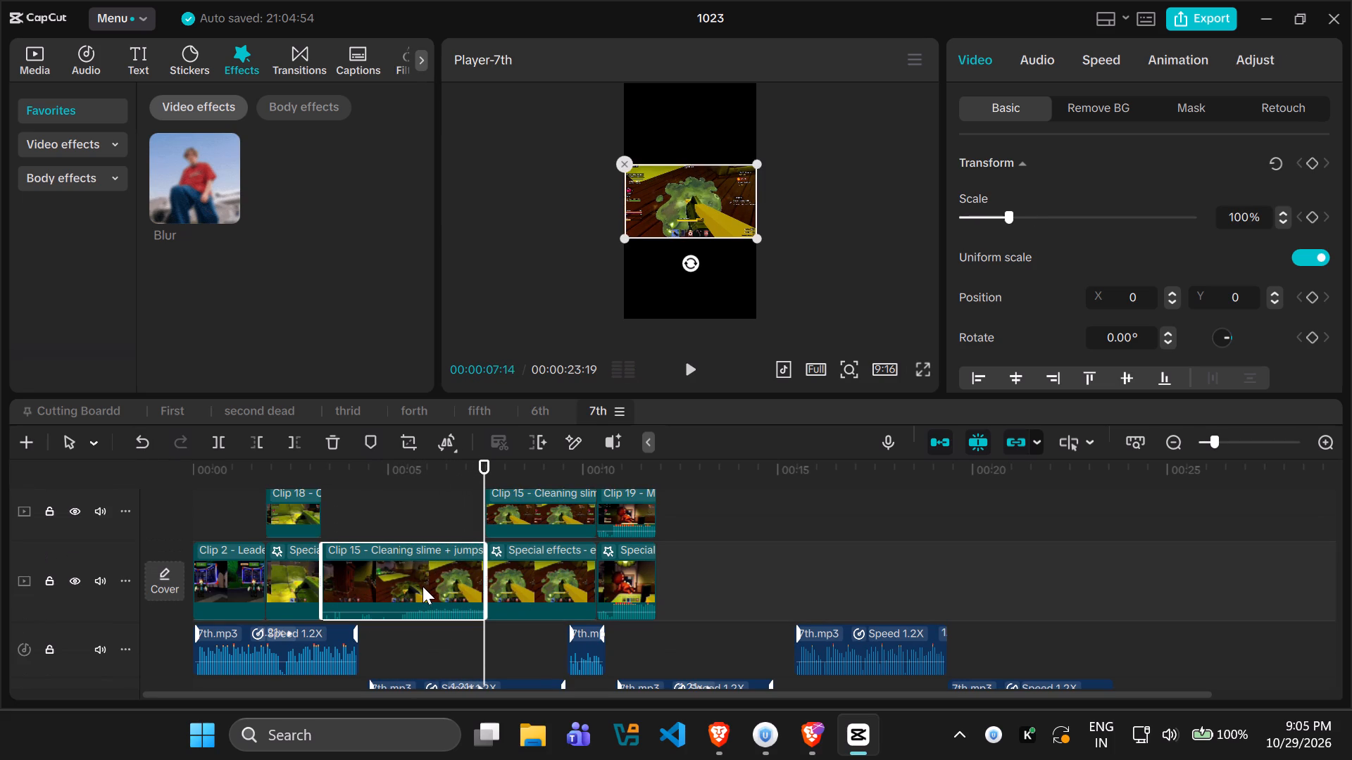
key("Delete")
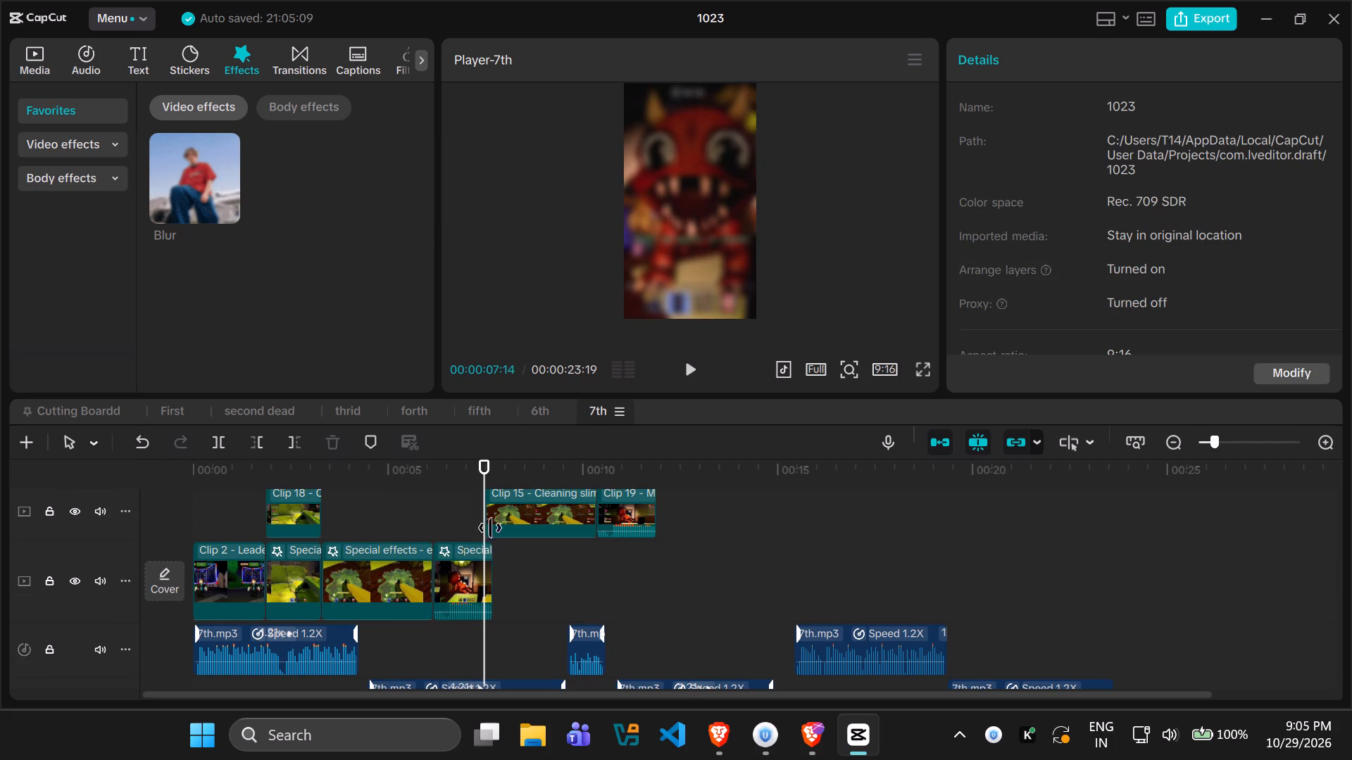
Move the overlay Clip 15 and Clip 19 pieces together to start right after Clip 18, aligned with their blurred copies.
left_click_drag(459, 495, 668, 505)
left_click_drag(546, 503, 442, 511)
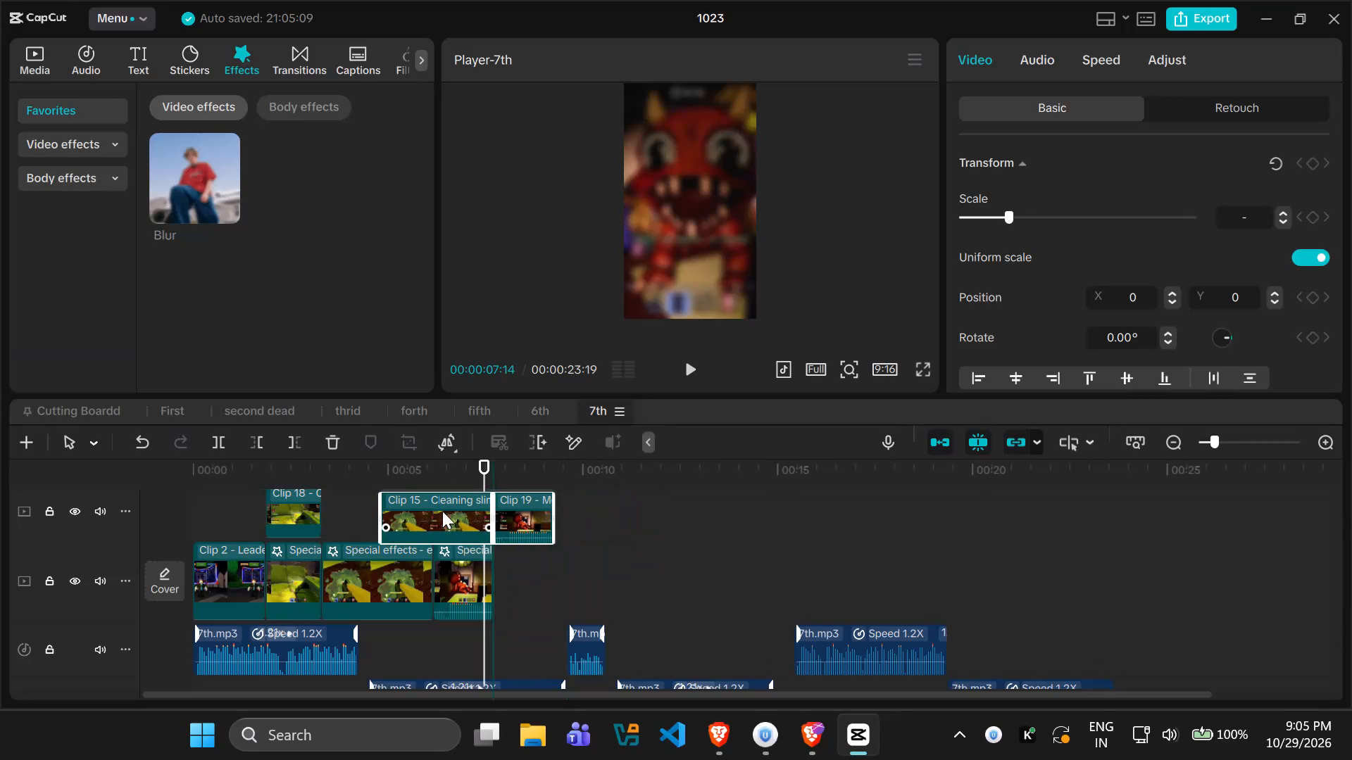
left_click_drag(442, 511, 383, 505)
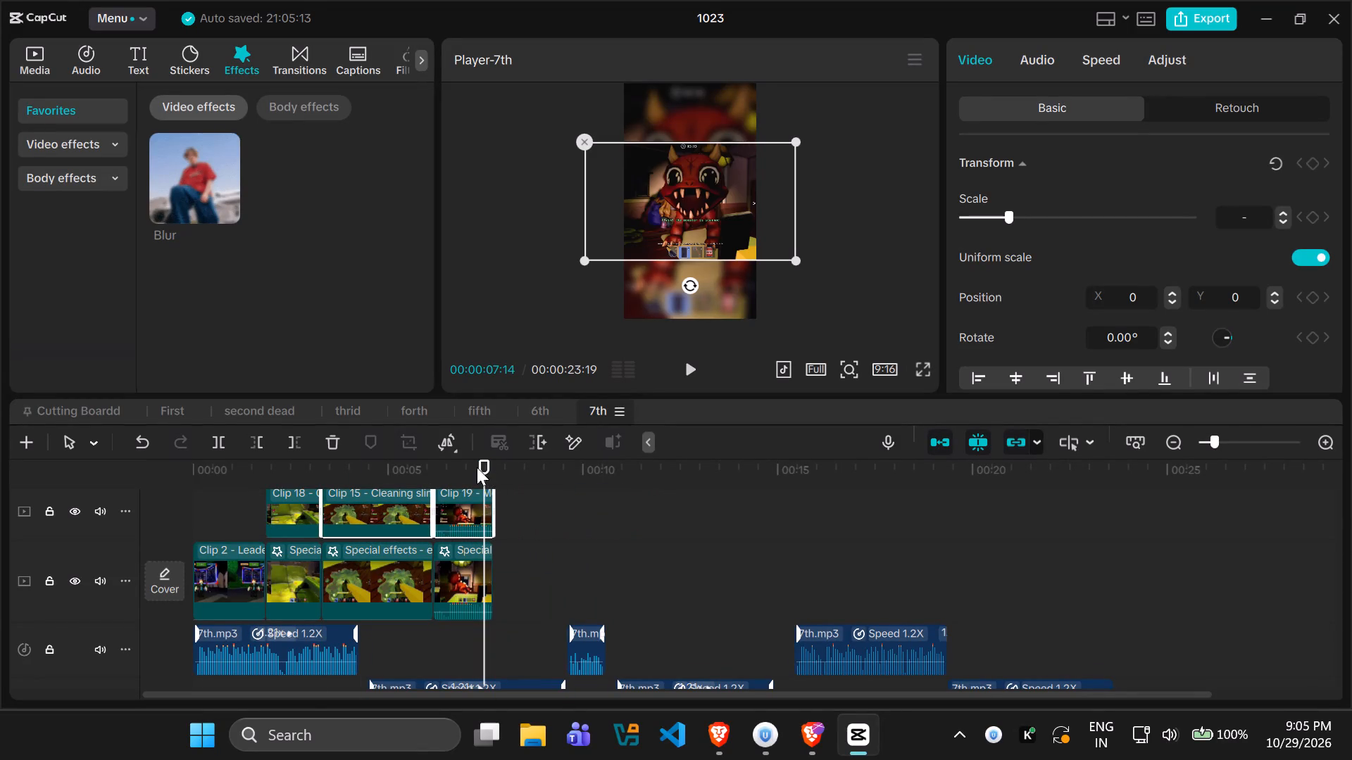
Play the rearranged edit from the start to 00:00:10:02 to check the clips against the voice-over.
left_click_drag(477, 467, 142, 474)
key("space")
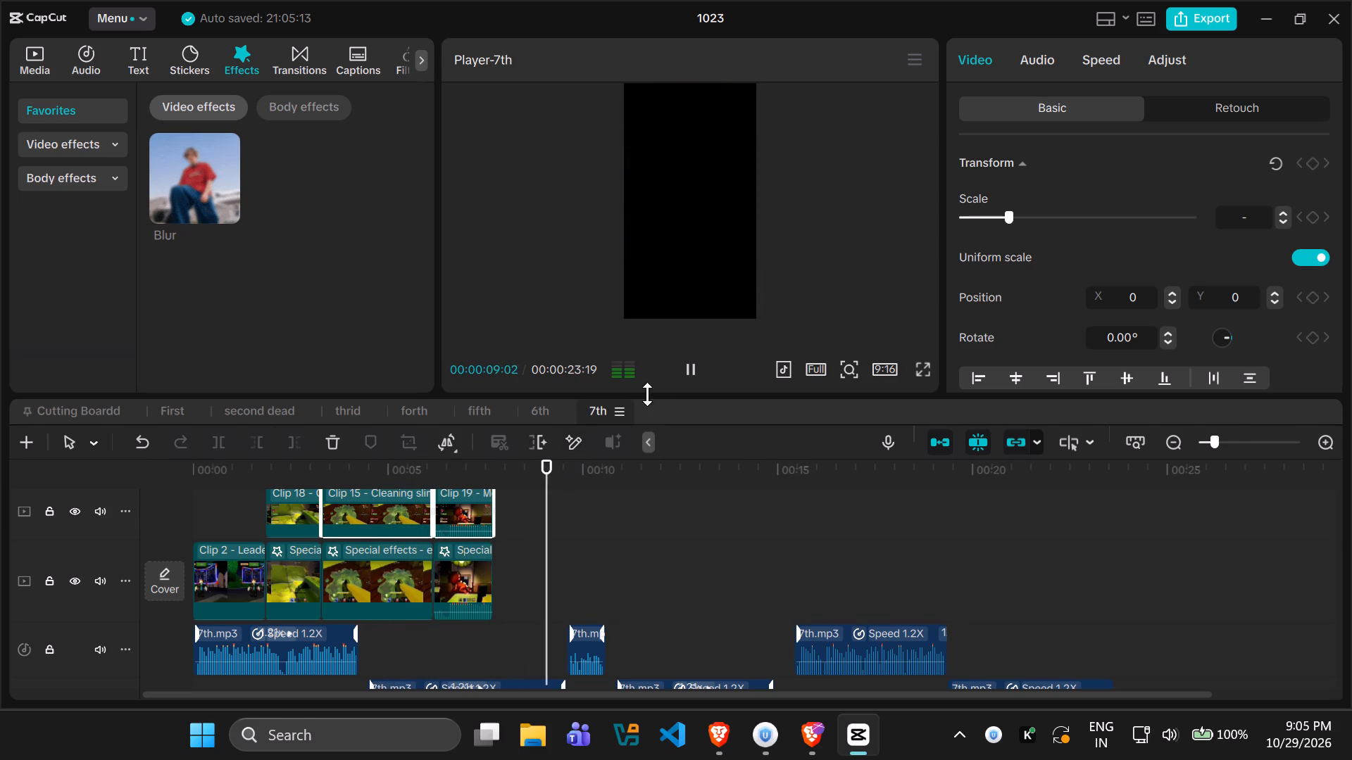
left_click(688, 372)
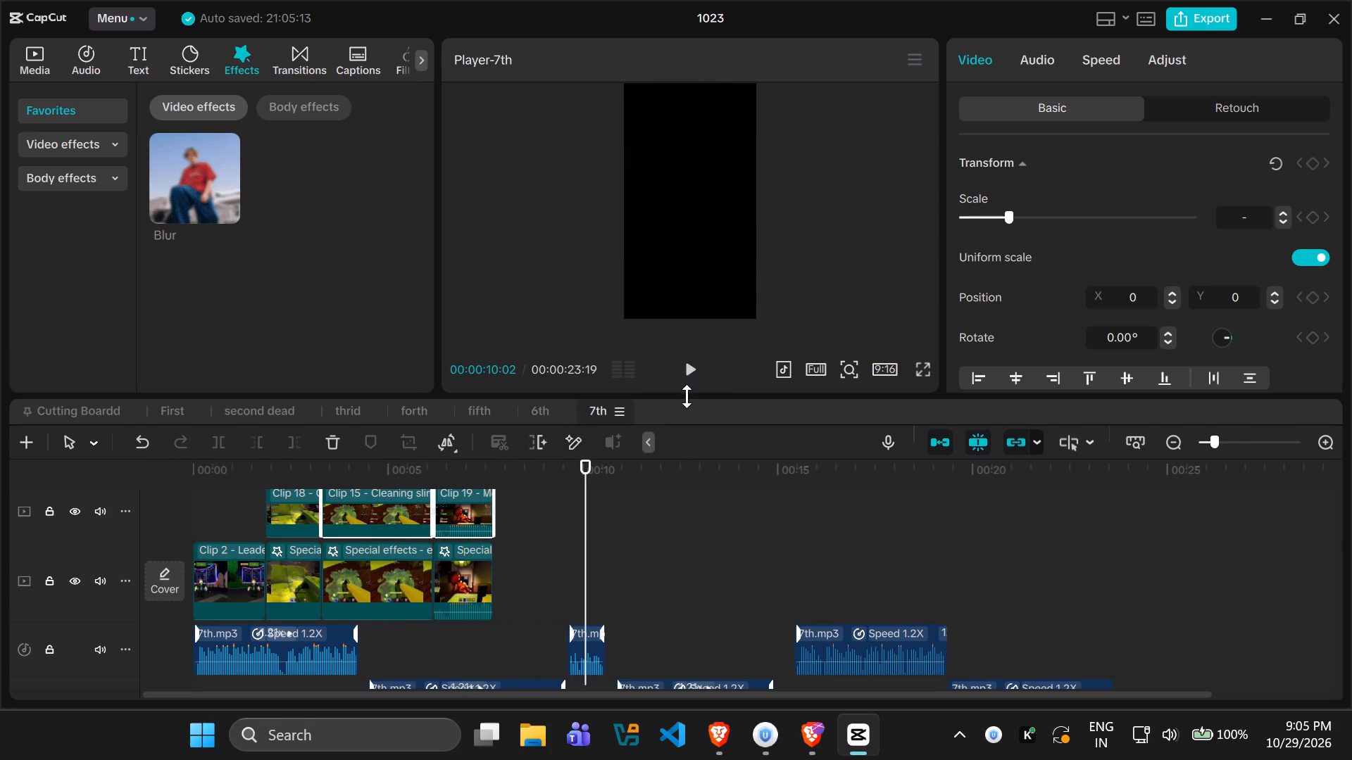